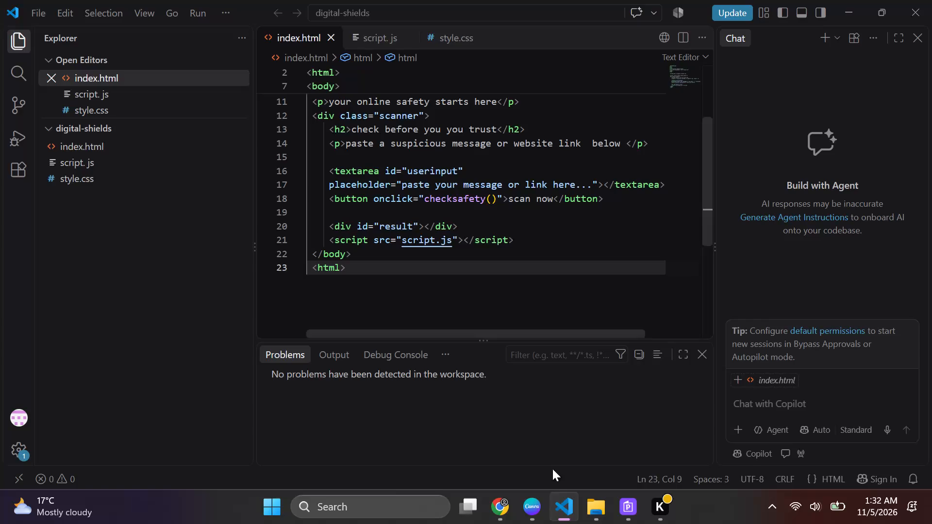
Switch to the Canva design and enter "crypto insights 2026" inside the outlined circle on page 2.
left_click(531, 508)
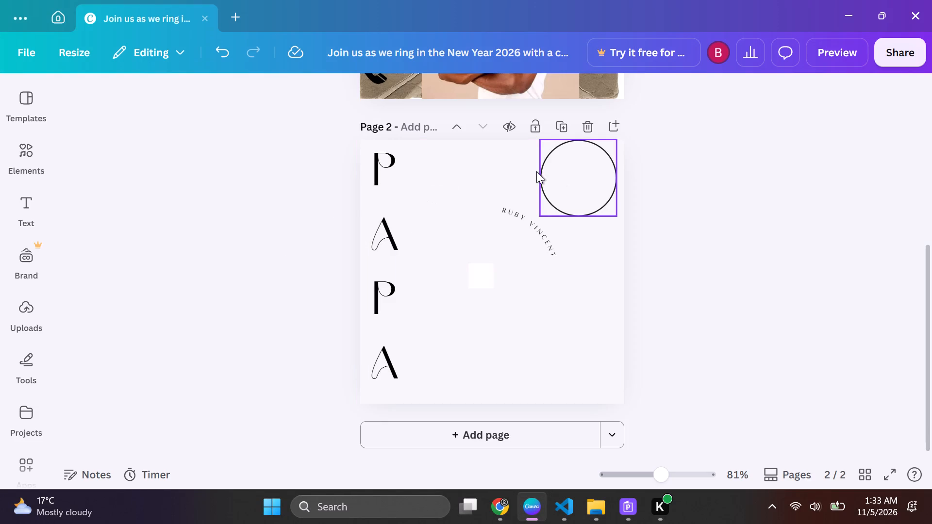
triple_click(577, 171)
triple_click(578, 171)
left_click(578, 171)
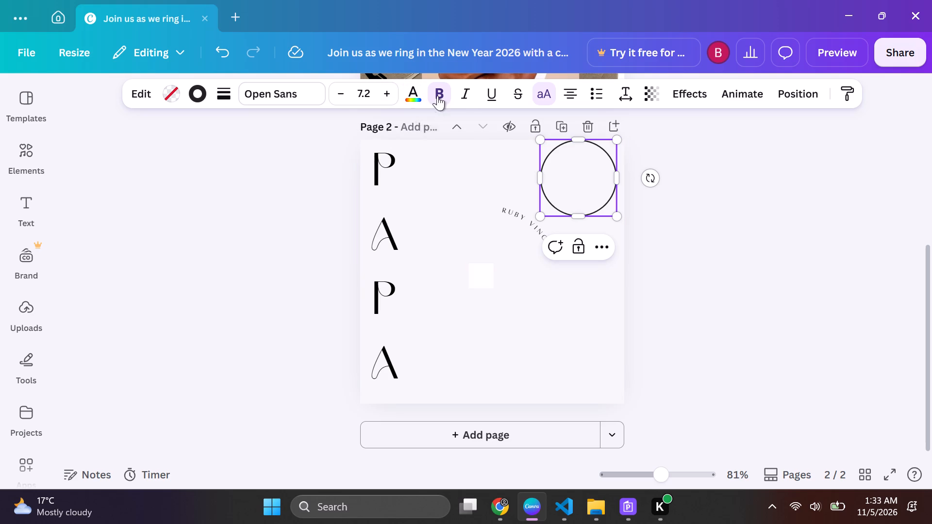
left_click(24, 210)
double_click(704, 179)
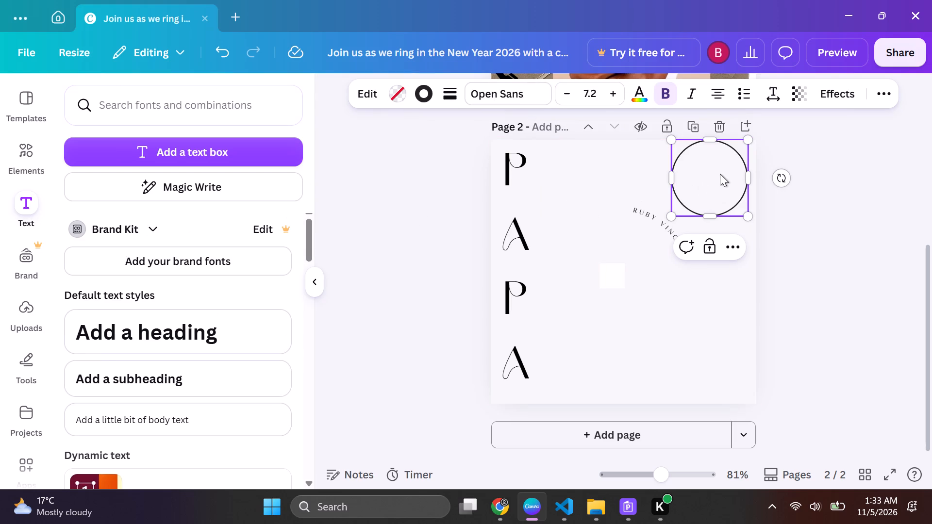
left_click(696, 177)
type("cr")
type("ypto insy")
key("BackSpace")
type("ight")
type("s 2026")
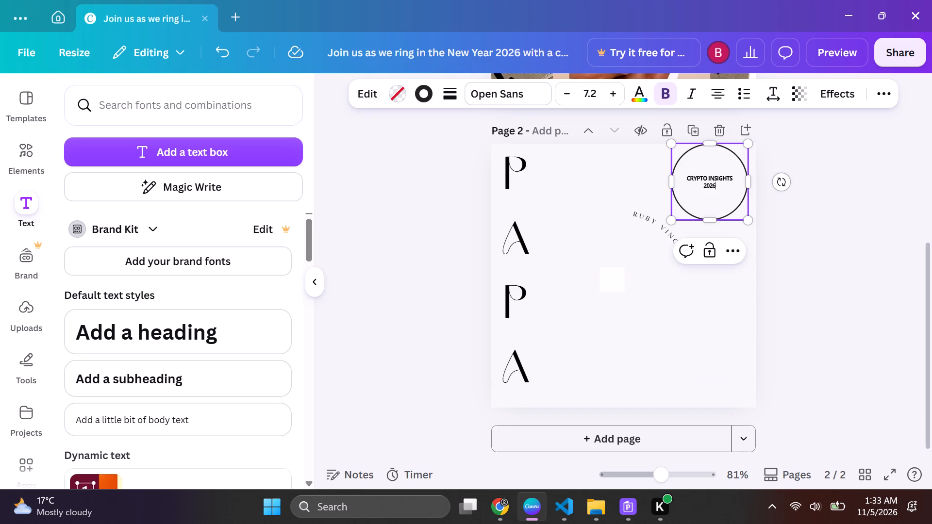
Set the colour of the circle's "CRYPTO INSIGHTS 2026" text to black, #000000.
left_click(716, 185)
left_click_drag(716, 185, 686, 178)
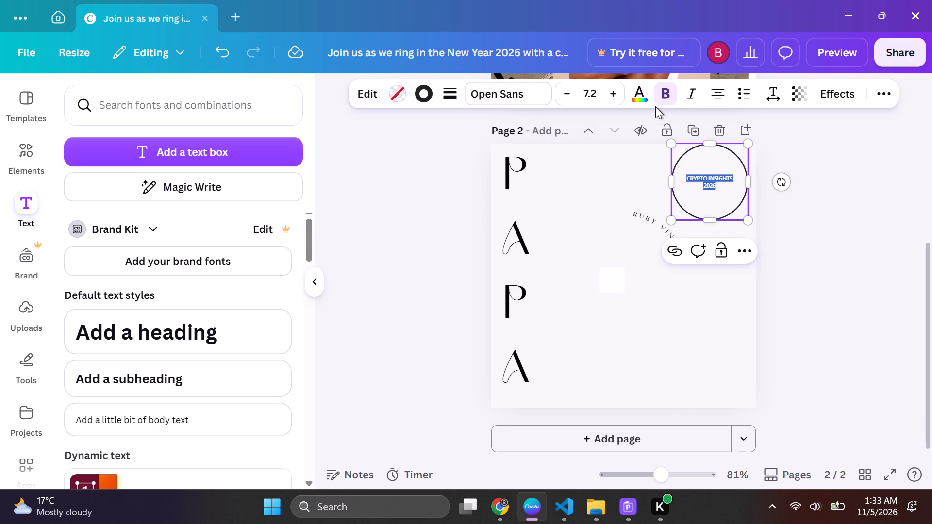
left_click(640, 98)
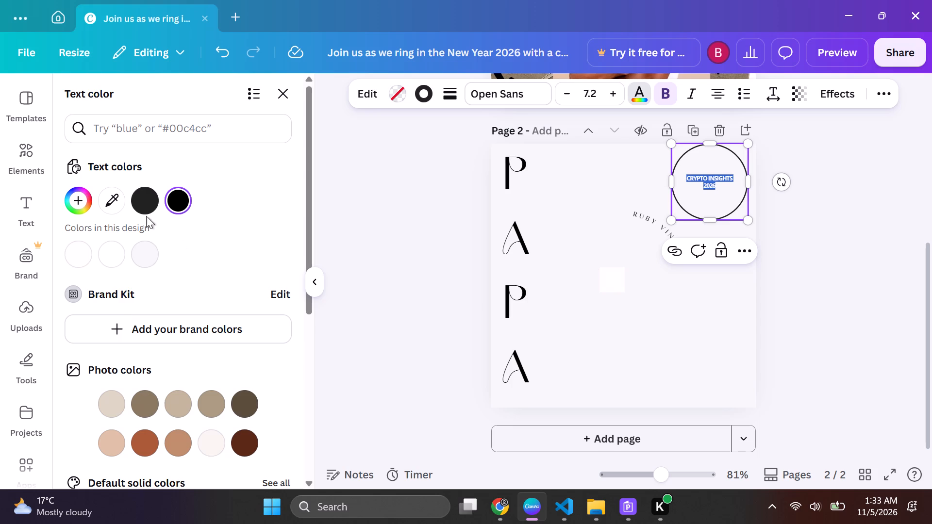
left_click(172, 204)
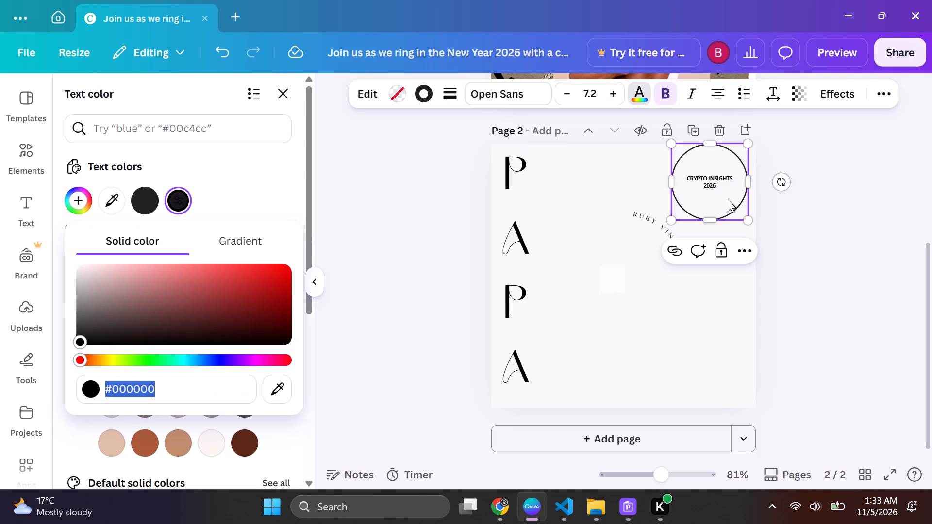
left_click(724, 200)
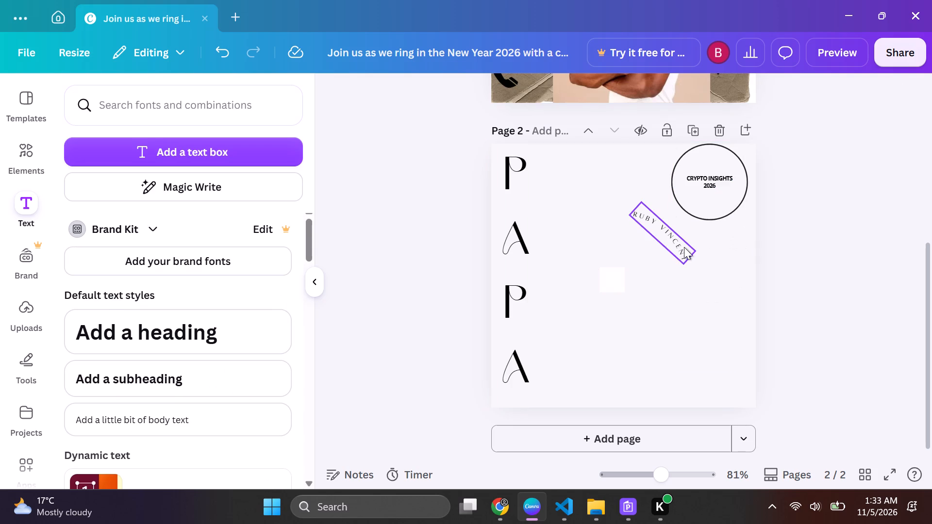
left_click(720, 217)
left_click(713, 331)
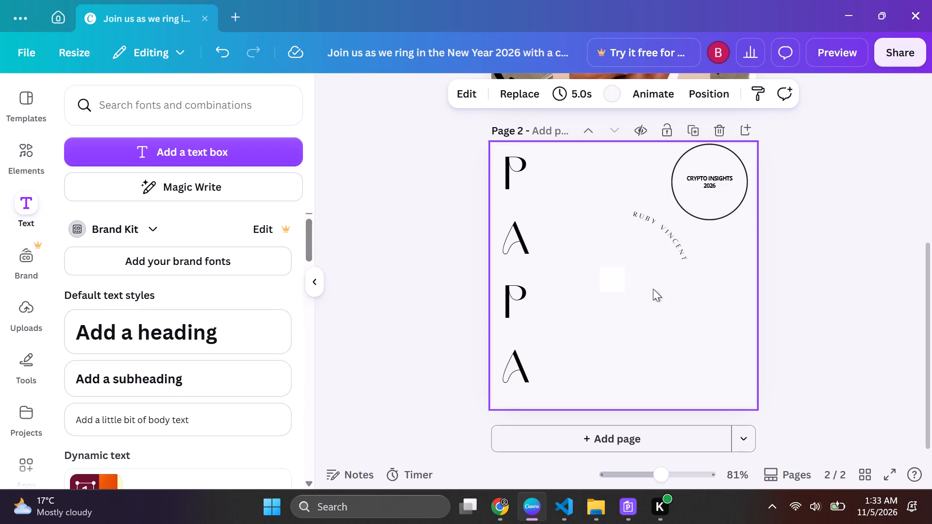
left_click(625, 281)
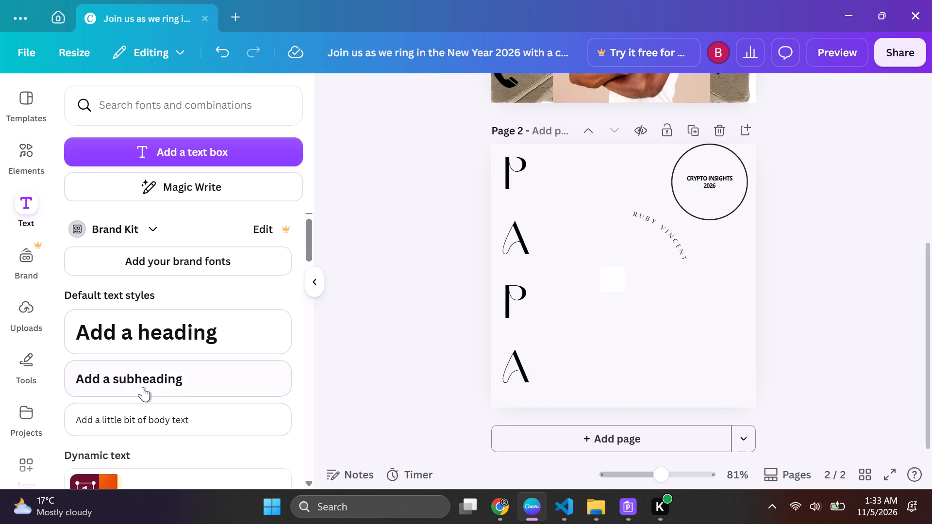
Browse the text styles, brand templates and existing projects for content to add to the design.
scroll(103, 345, "down", 2)
left_click(26, 265)
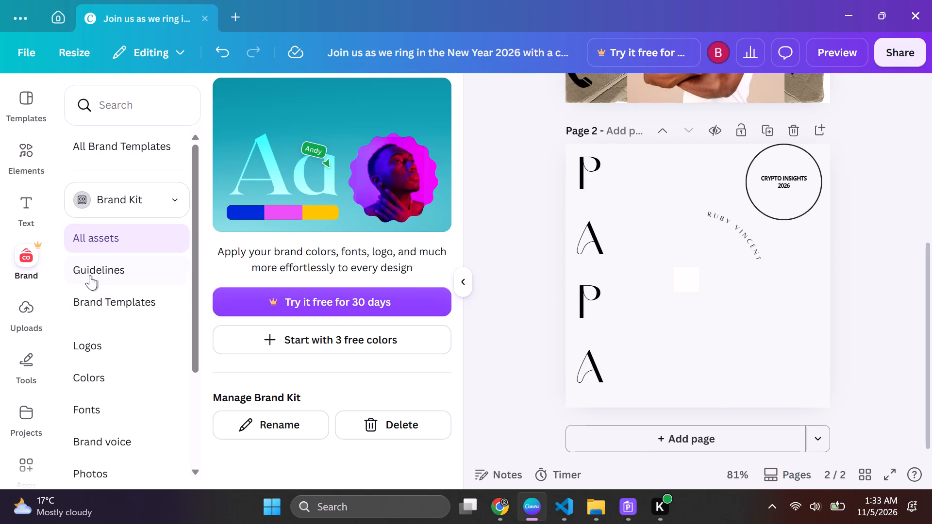
left_click(109, 304)
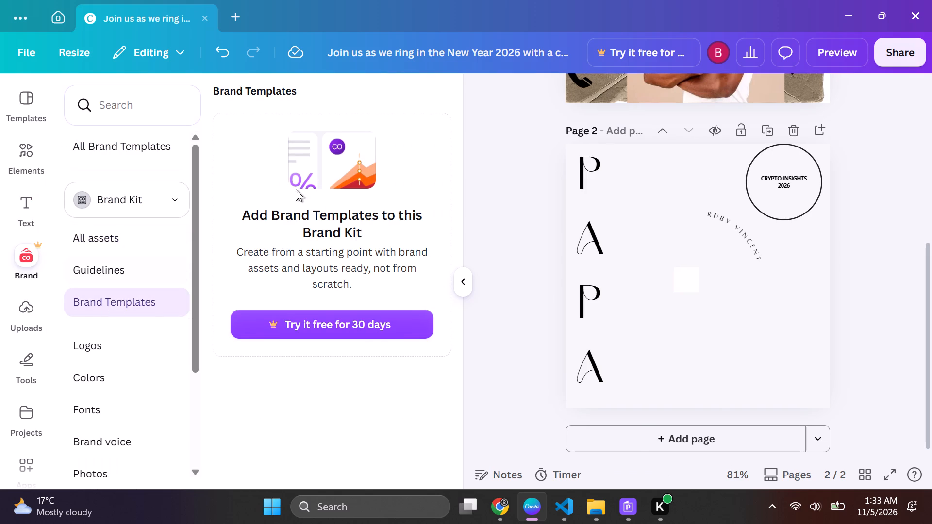
left_click(25, 413)
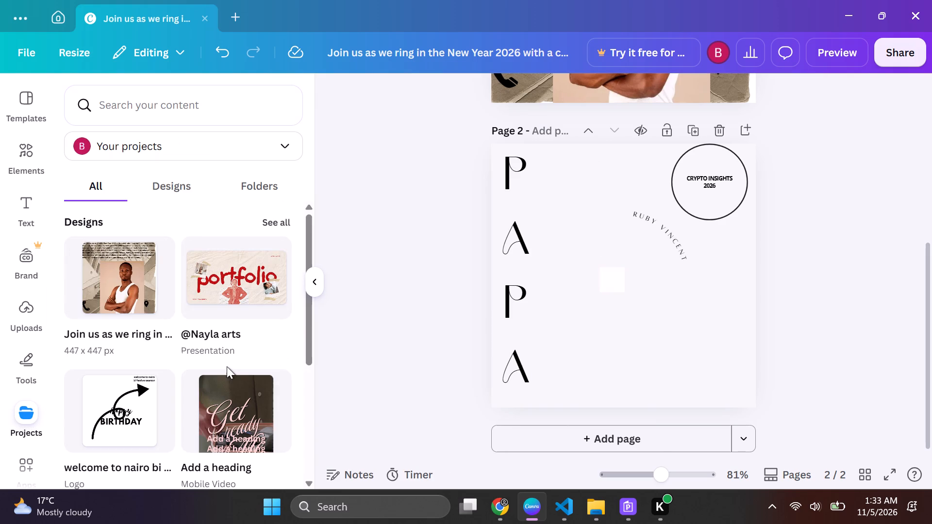
scroll(223, 387, "down", 7)
scroll(227, 378, "up", 1)
scroll(227, 378, "down", 5)
scroll(227, 376, "up", 10)
Add the circular photographer logo template with the script W monogram to the design as page 3.
left_click(31, 108)
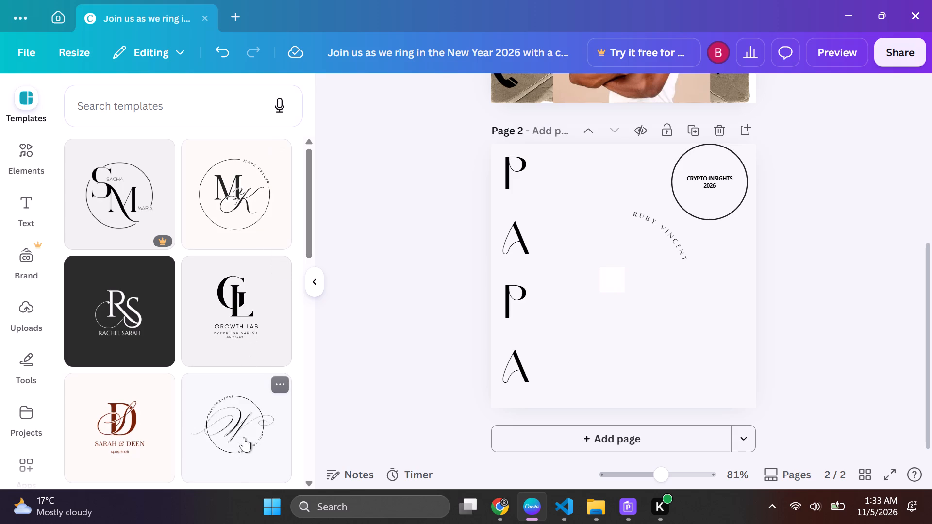
left_click_drag(235, 435, 612, 275)
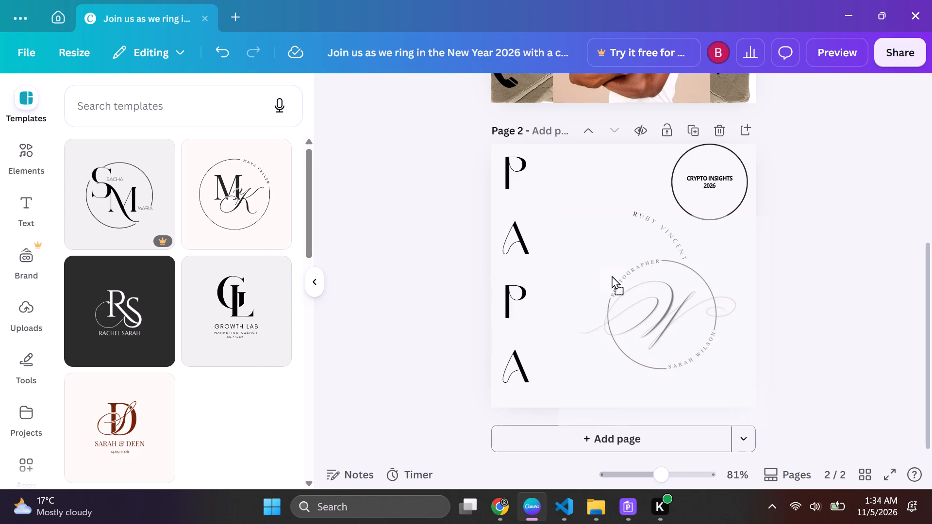
left_click_drag(612, 275, 573, 255)
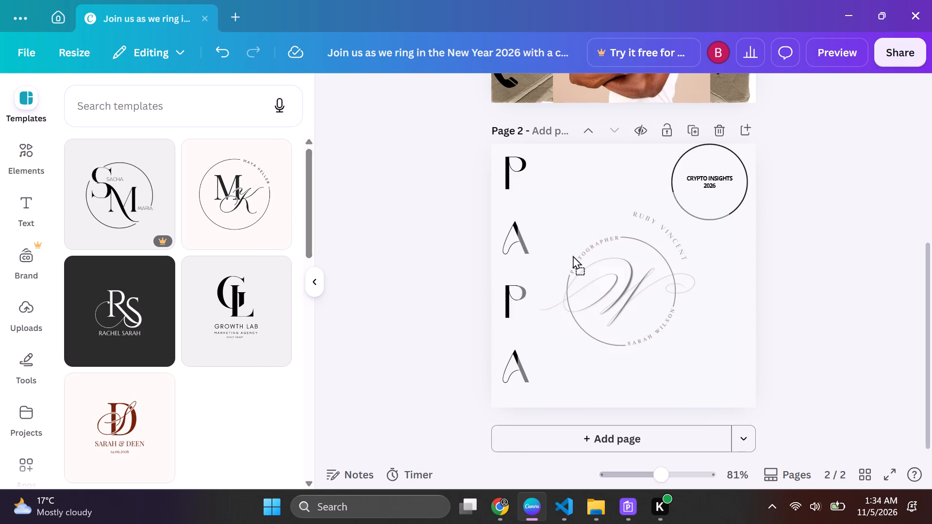
left_click_drag(573, 255, 566, 312)
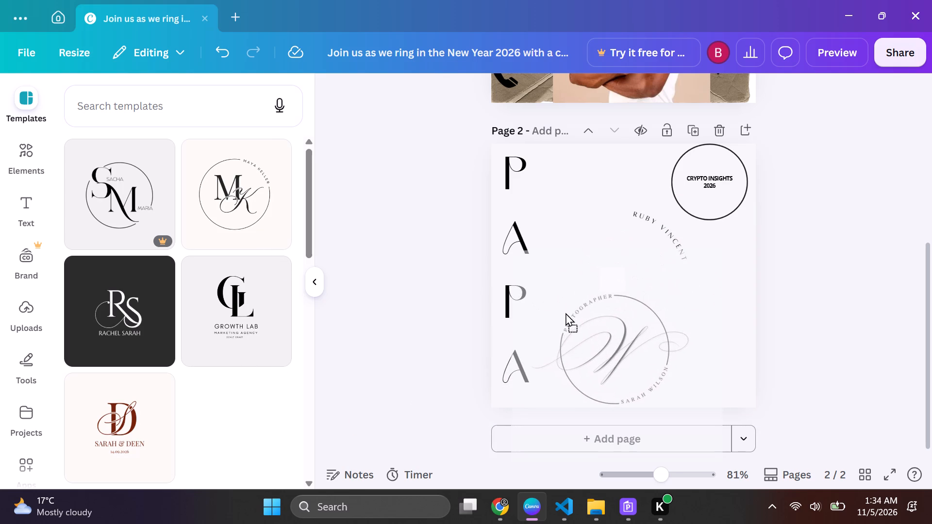
left_click_drag(566, 312, 563, 300)
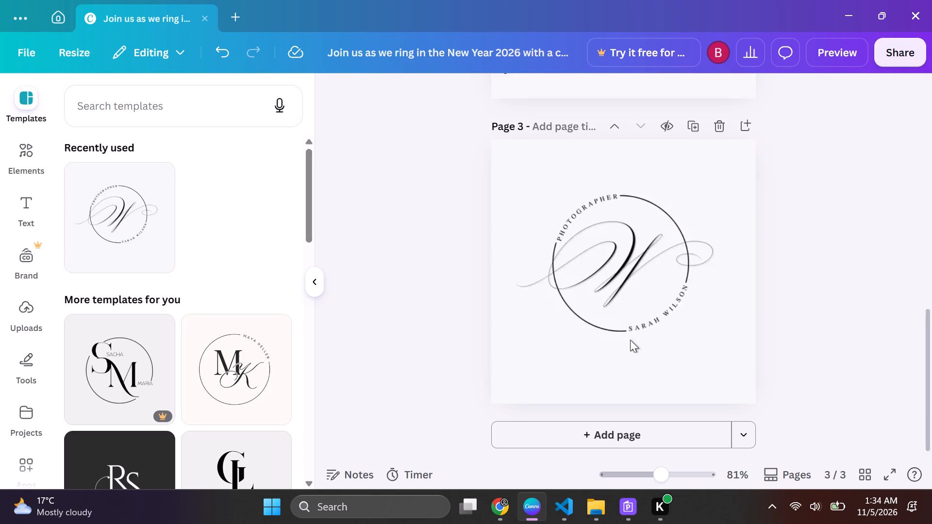
left_click(636, 270)
left_click(649, 266)
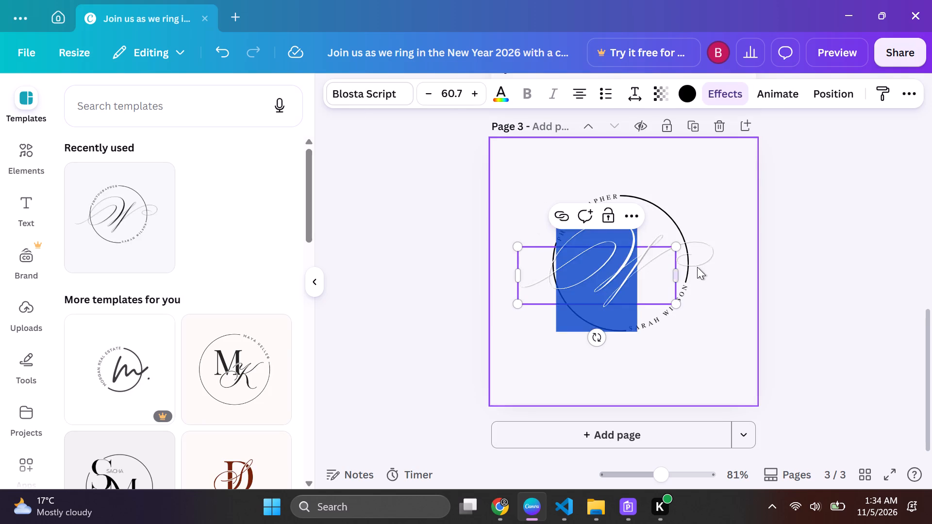
left_click(697, 267)
left_click(697, 267)
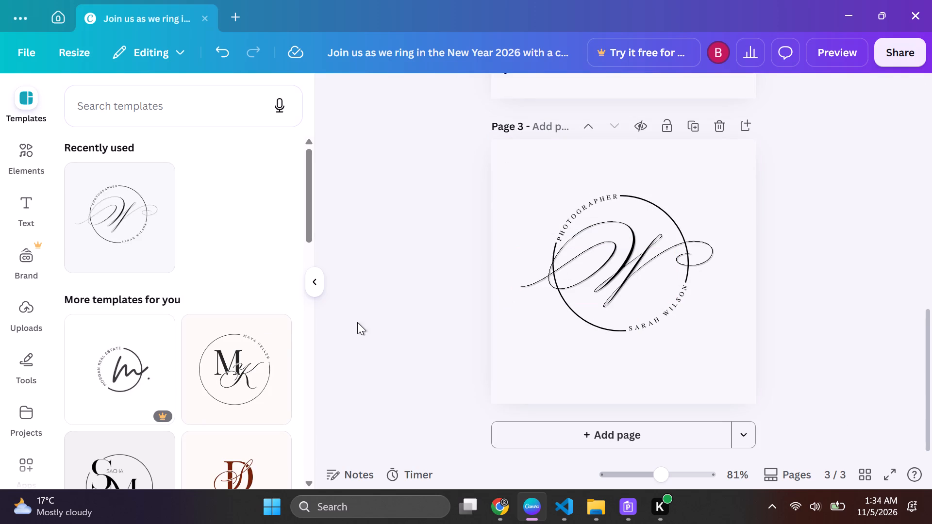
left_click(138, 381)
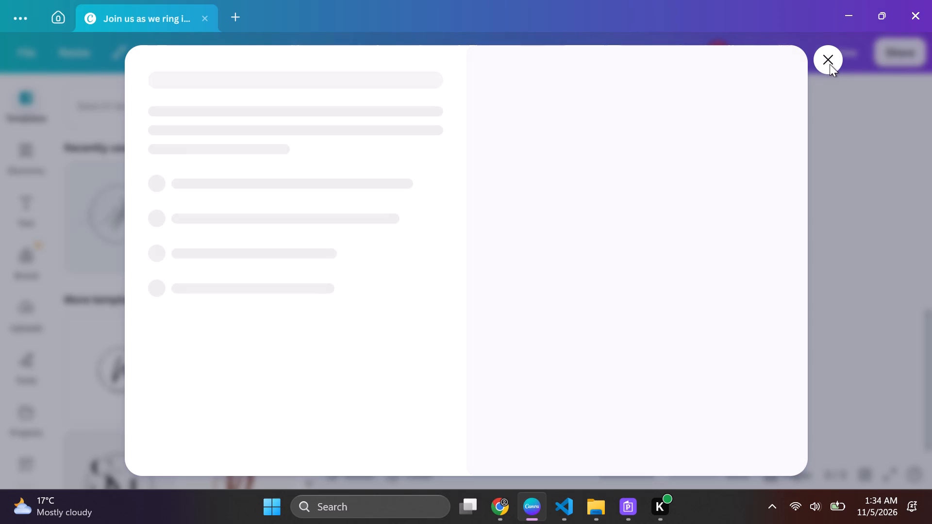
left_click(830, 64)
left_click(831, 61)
Resize the script W on page 3 to about 59.4 and move it above the circle, into the page's upper right corner.
left_click(651, 253)
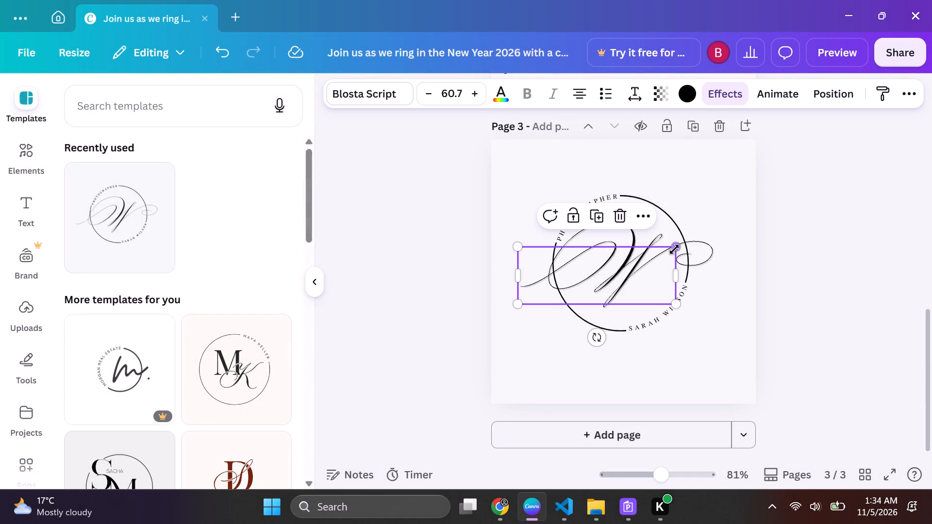
left_click_drag(674, 249, 722, 181)
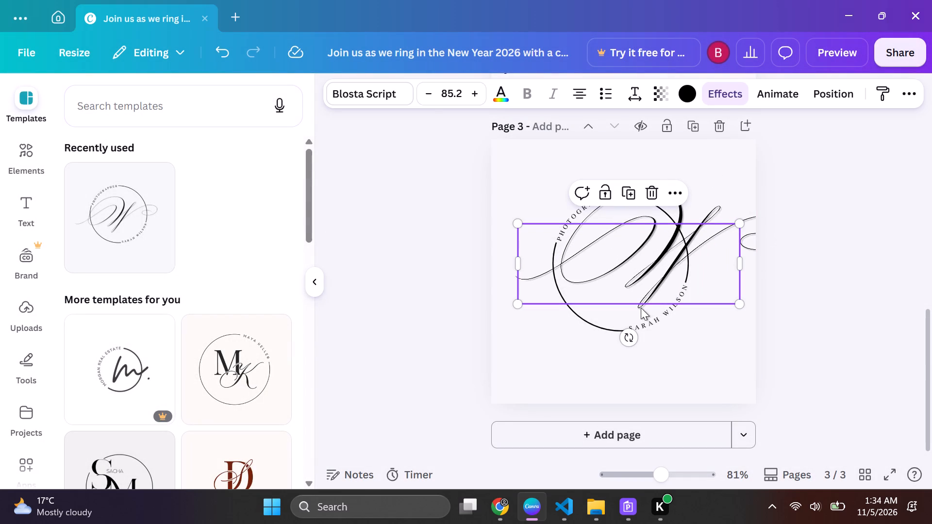
left_click_drag(643, 305, 636, 334)
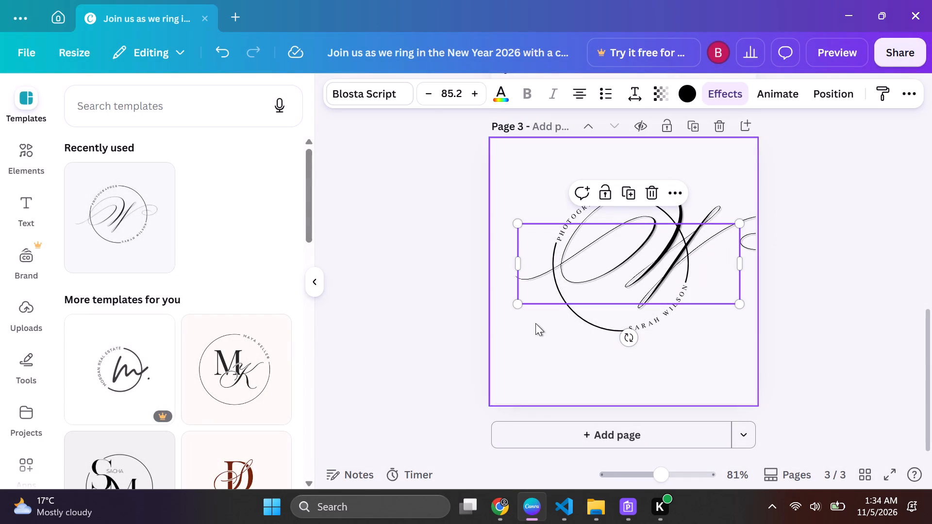
left_click_drag(520, 306, 525, 369)
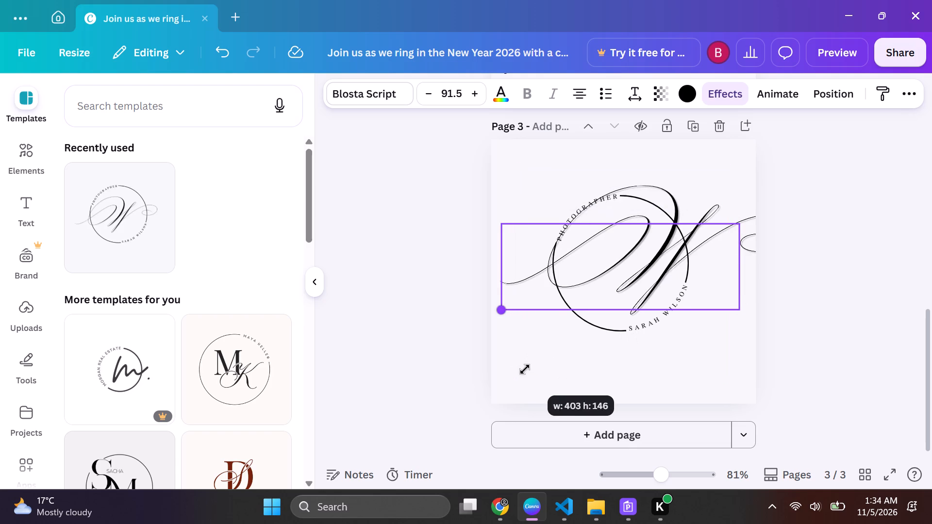
left_click_drag(525, 369, 566, 223)
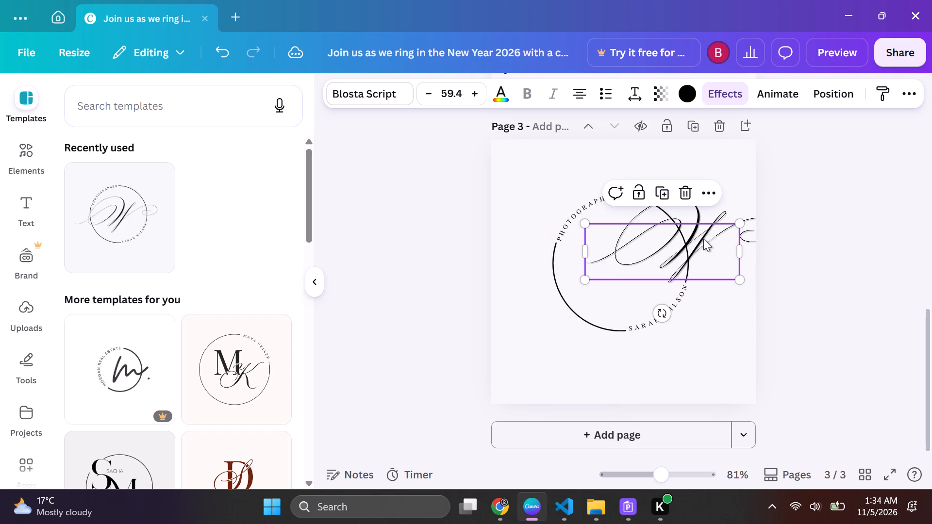
left_click_drag(703, 238, 659, 208)
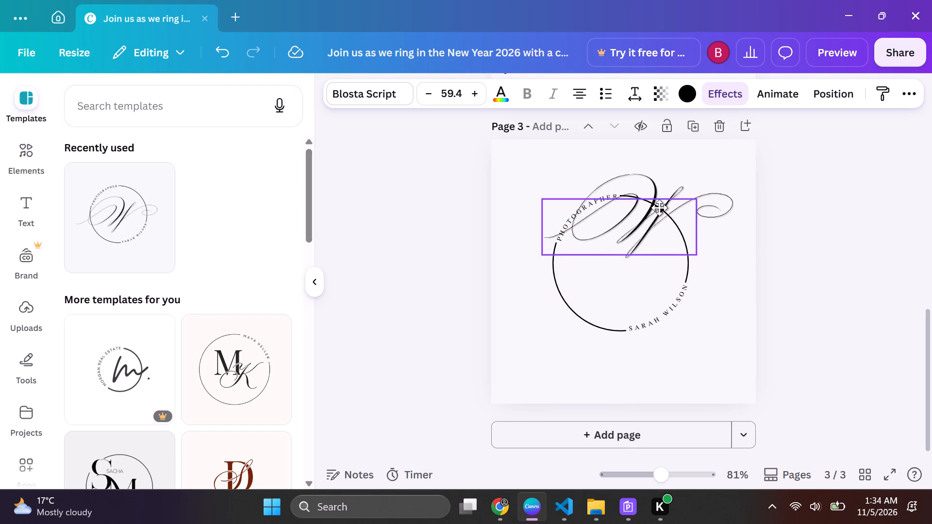
left_click_drag(659, 208, 712, 153)
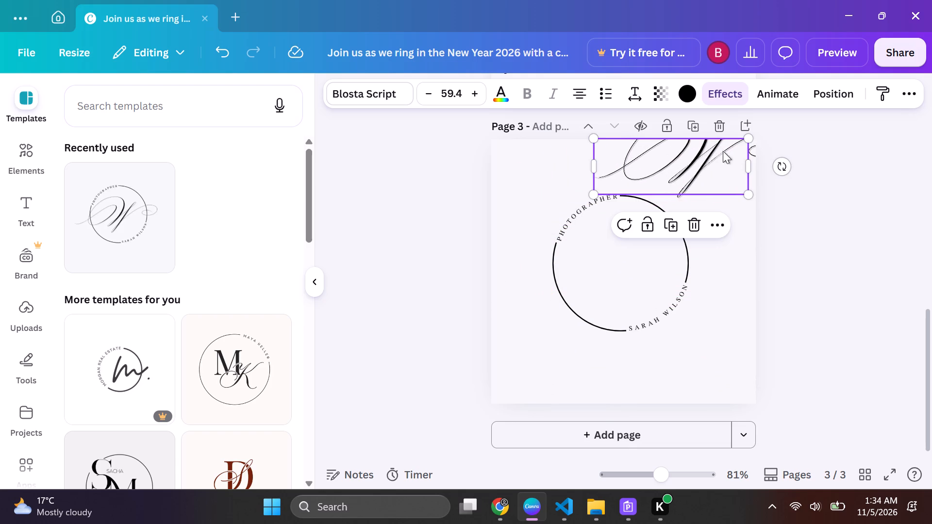
Add a blank page 4 after page 3 and apply the Growth Lab marketing agency logo template to it.
left_click(737, 126)
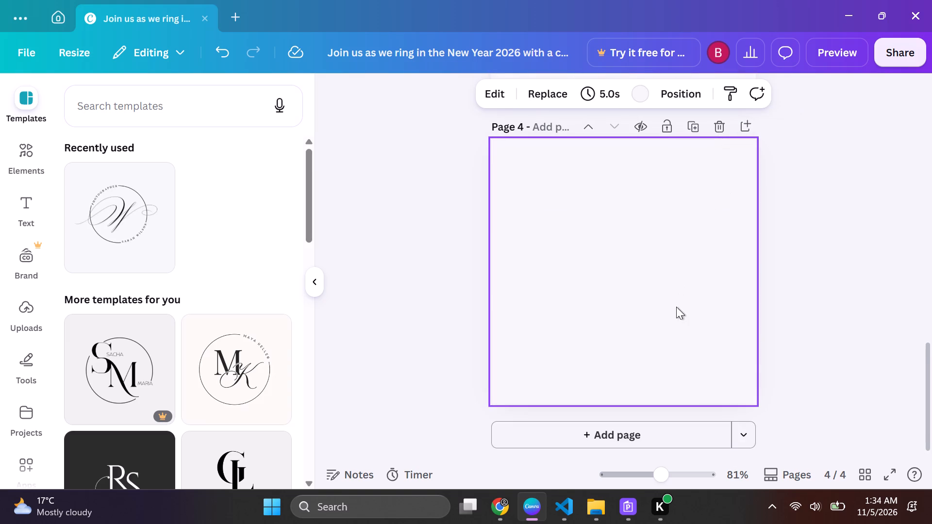
scroll(212, 432, "down", 5)
left_click_drag(233, 371, 254, 364)
left_click_drag(249, 364, 586, 275)
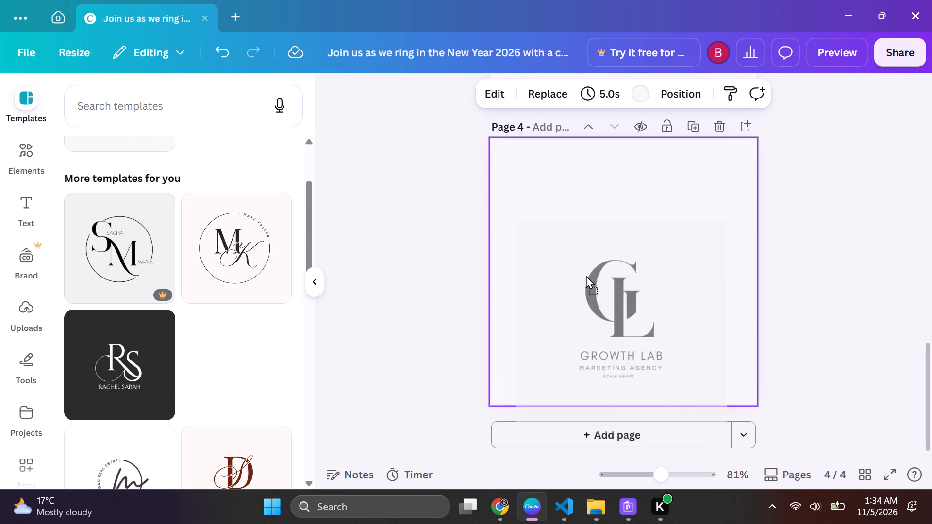
left_click_drag(586, 275, 601, 225)
Replace the GROWTH LAB name text in the page 4 logo with PAPA254.
triple_click(610, 319)
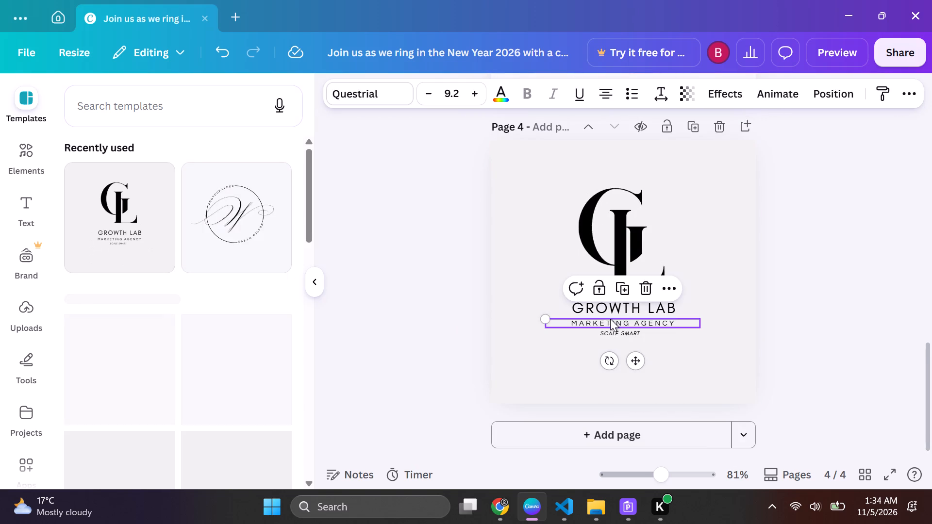
double_click(642, 309)
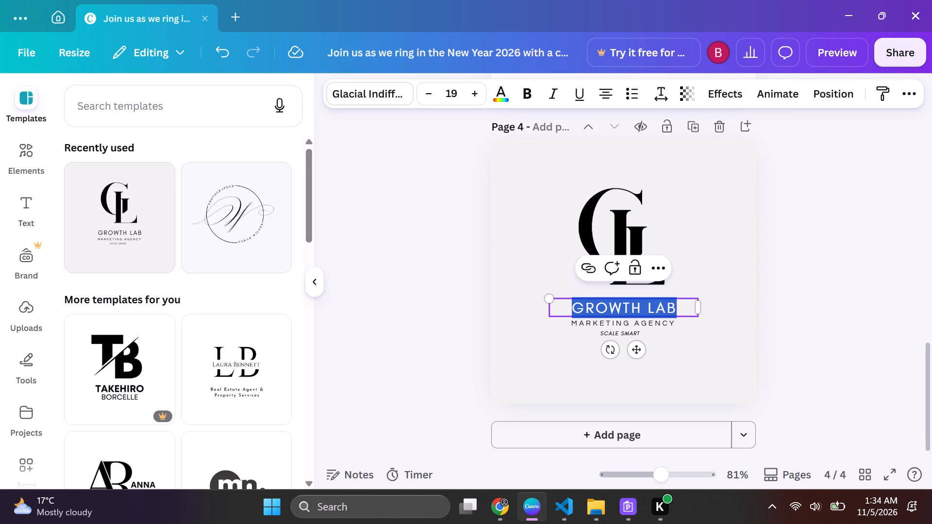
key("BackSpace")
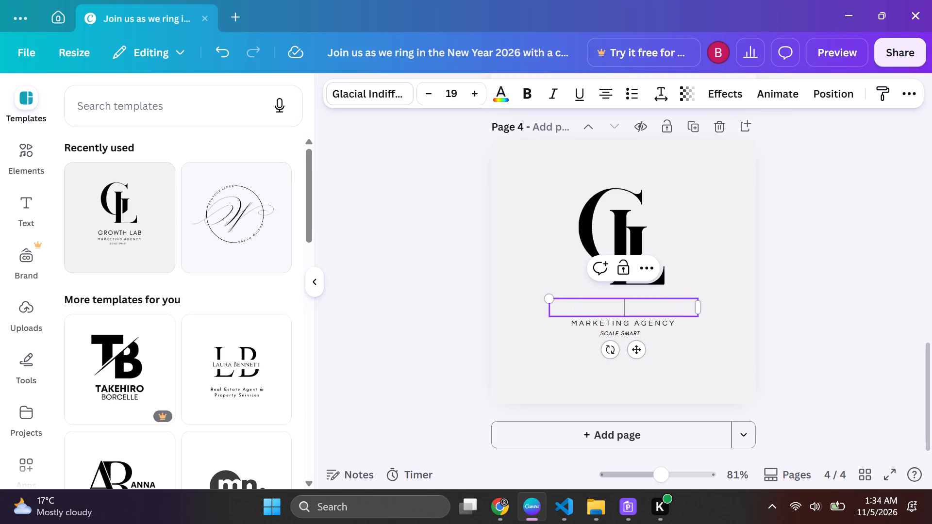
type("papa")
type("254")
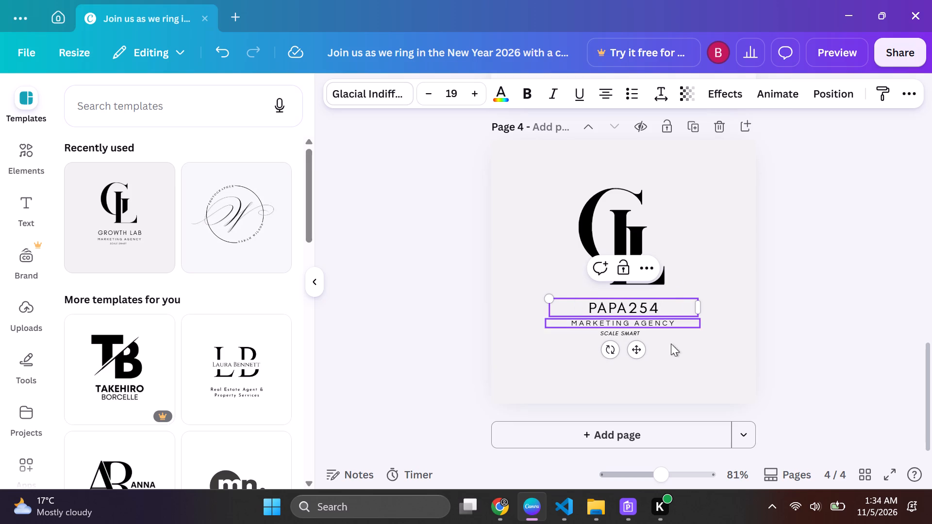
Replace the MARKETING AGENCY line in the page 4 logo with "trading and classes".
double_click(658, 328)
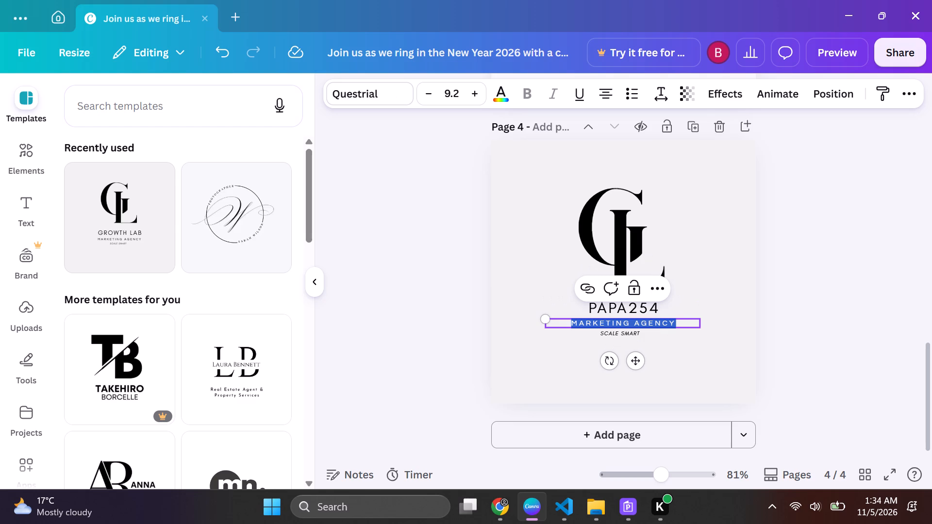
key("BackSpace")
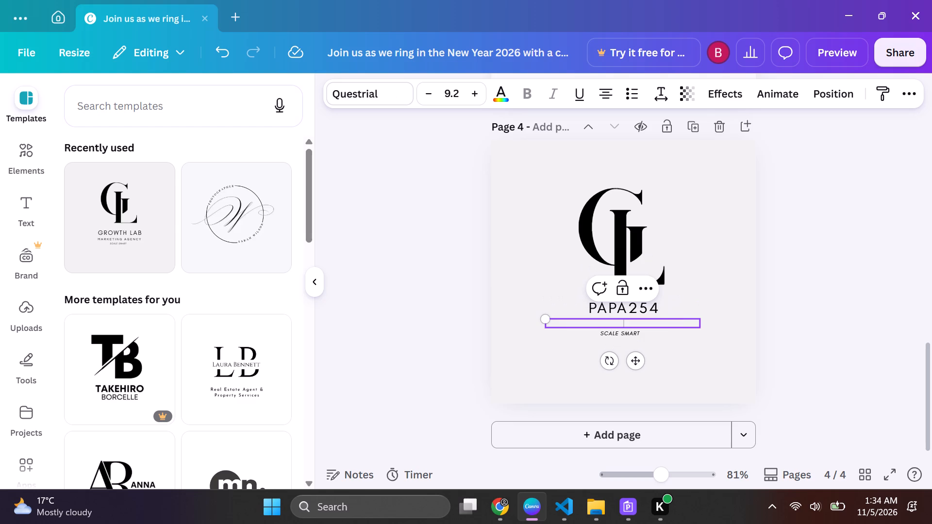
type("trading and classes")
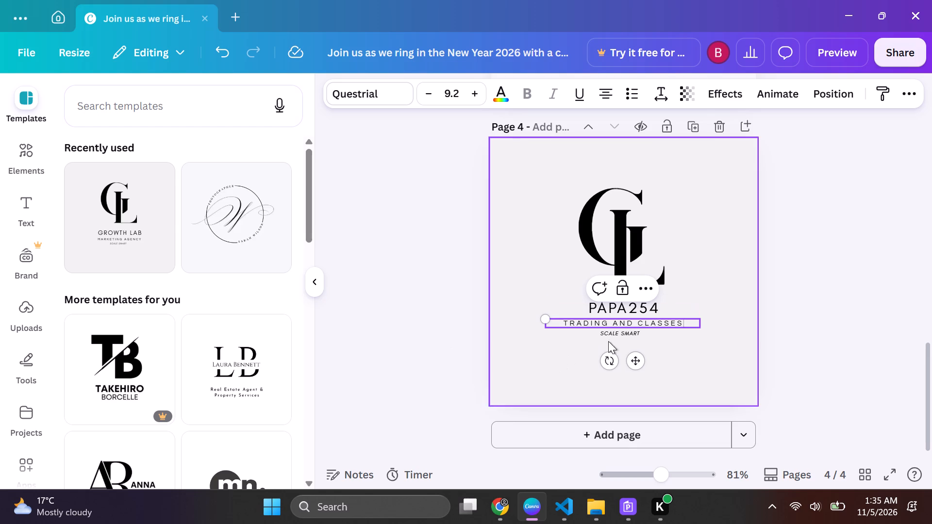
double_click(617, 337)
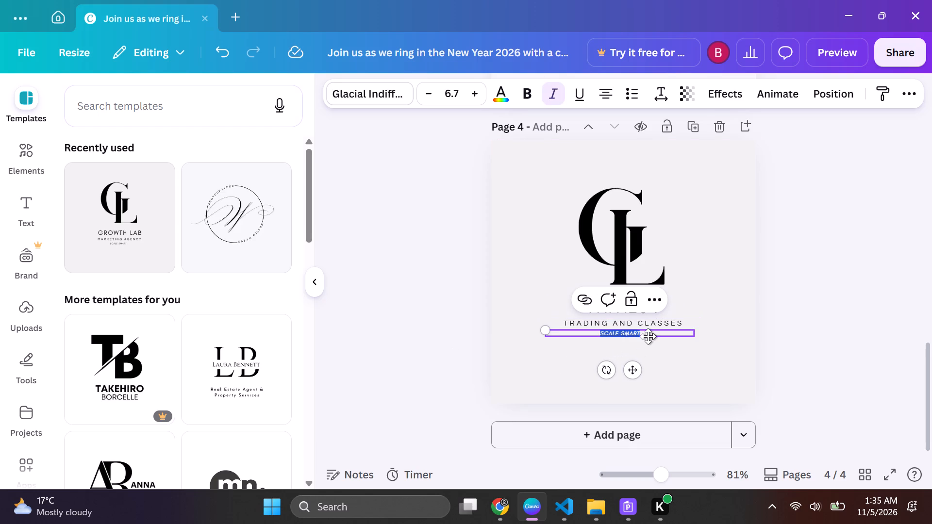
key("BackSpace")
key("shift+at")
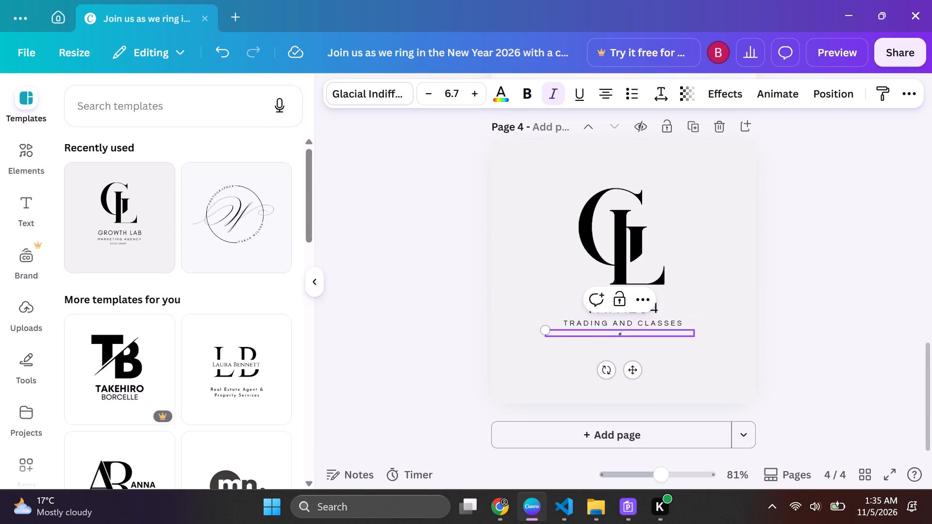
type("202")
type("6")
key("space")
left_click(713, 254)
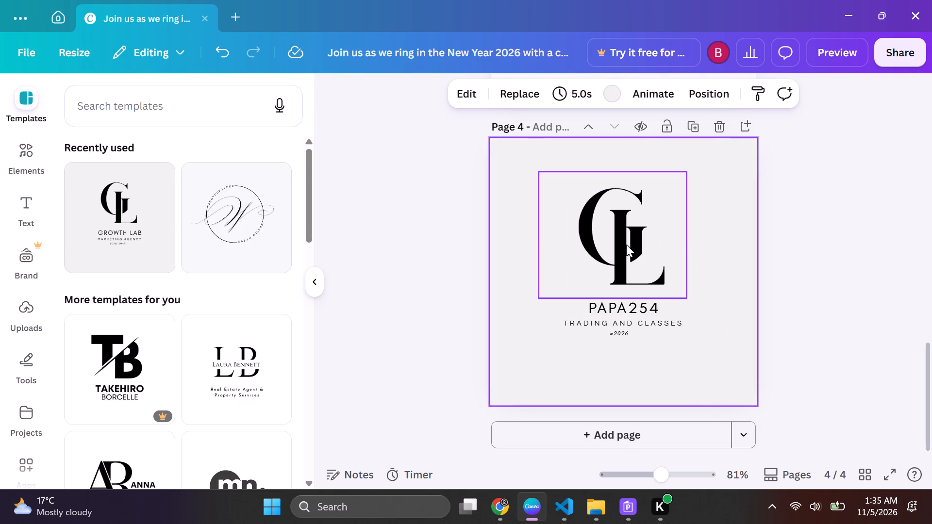
Replace the letter G in the page 4 logo's large GL monogram with P.
left_click(626, 248)
double_click(631, 253)
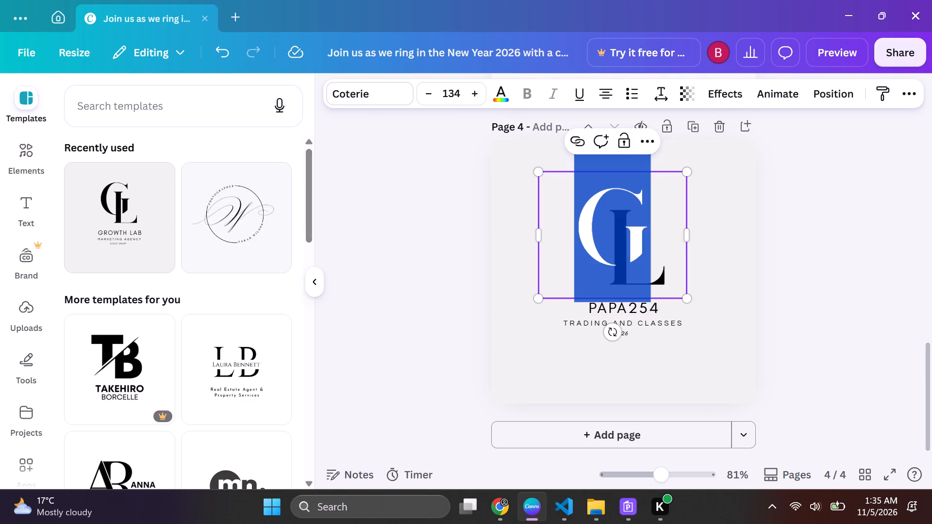
double_click(612, 222)
double_click(611, 221)
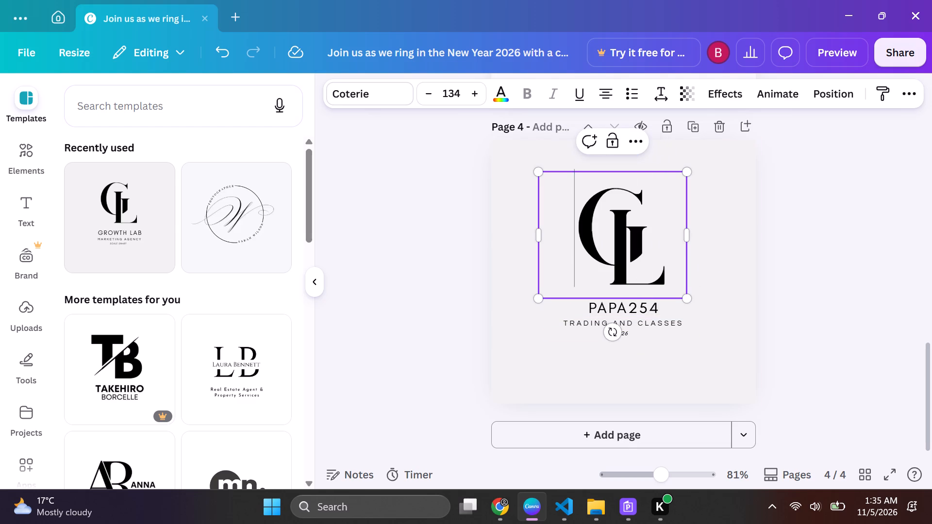
left_click(603, 203)
left_click(661, 200)
key("BackSpace")
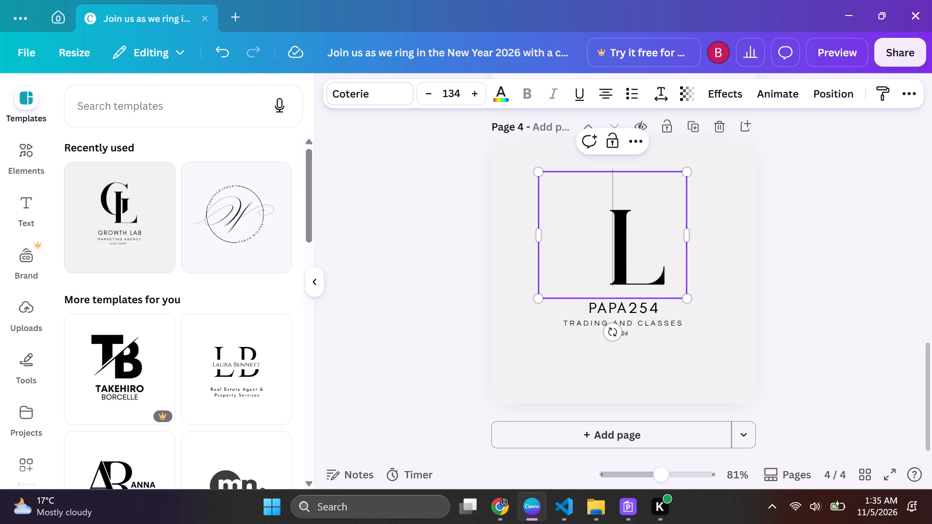
key("p")
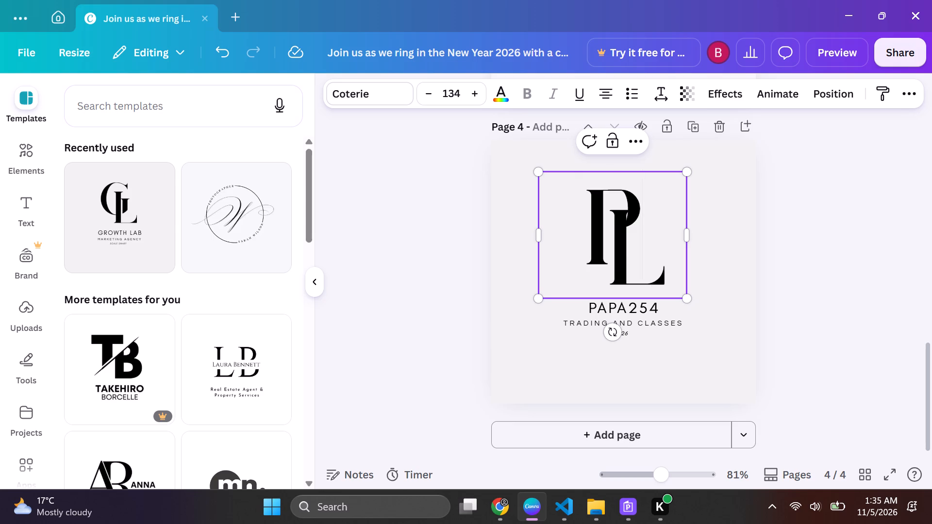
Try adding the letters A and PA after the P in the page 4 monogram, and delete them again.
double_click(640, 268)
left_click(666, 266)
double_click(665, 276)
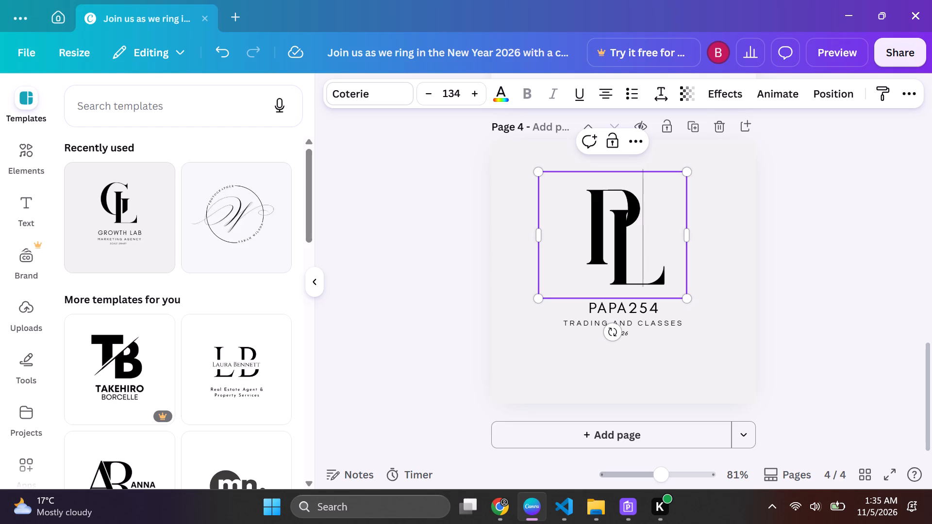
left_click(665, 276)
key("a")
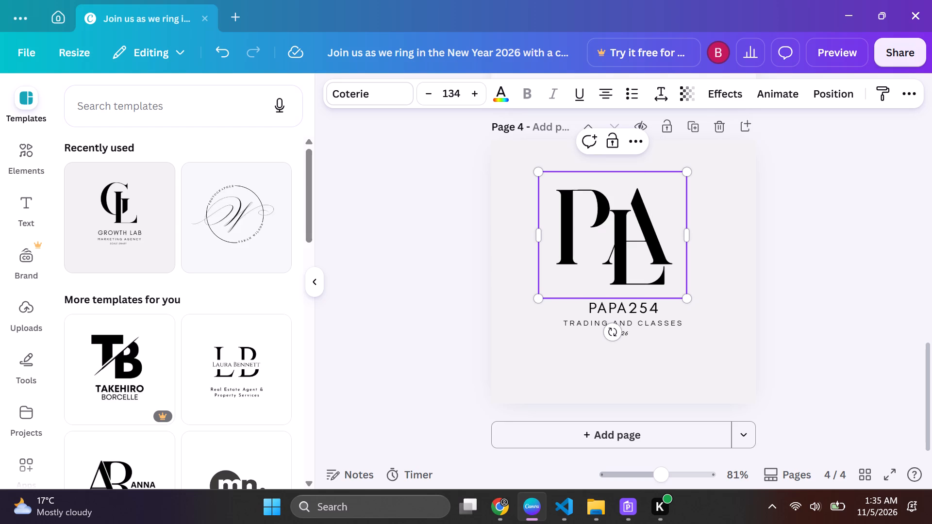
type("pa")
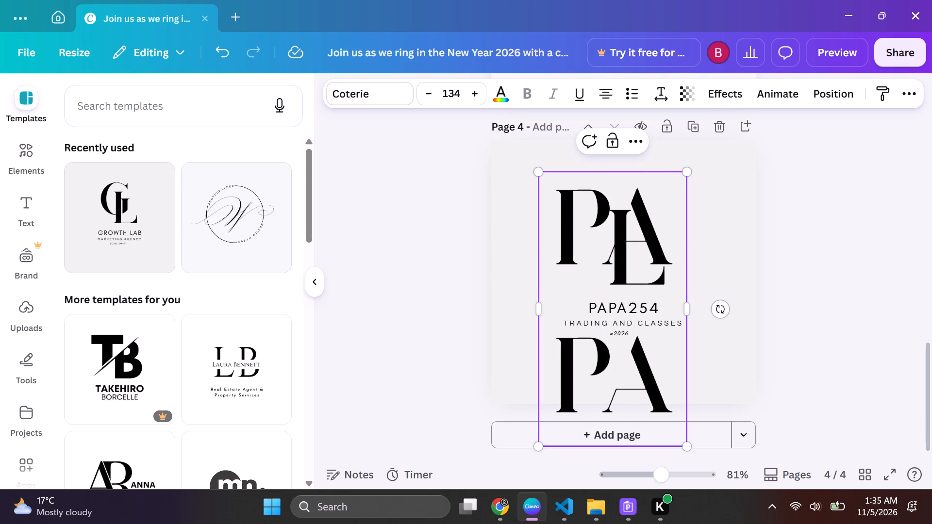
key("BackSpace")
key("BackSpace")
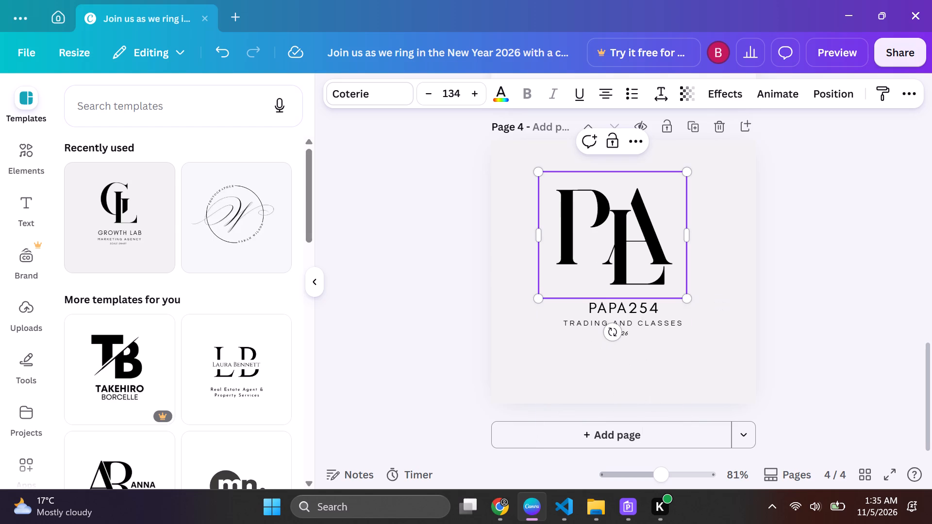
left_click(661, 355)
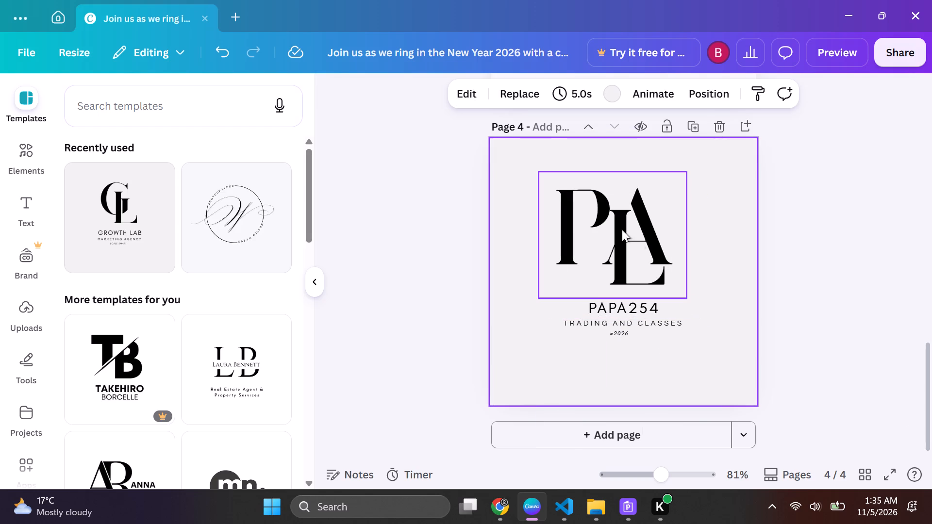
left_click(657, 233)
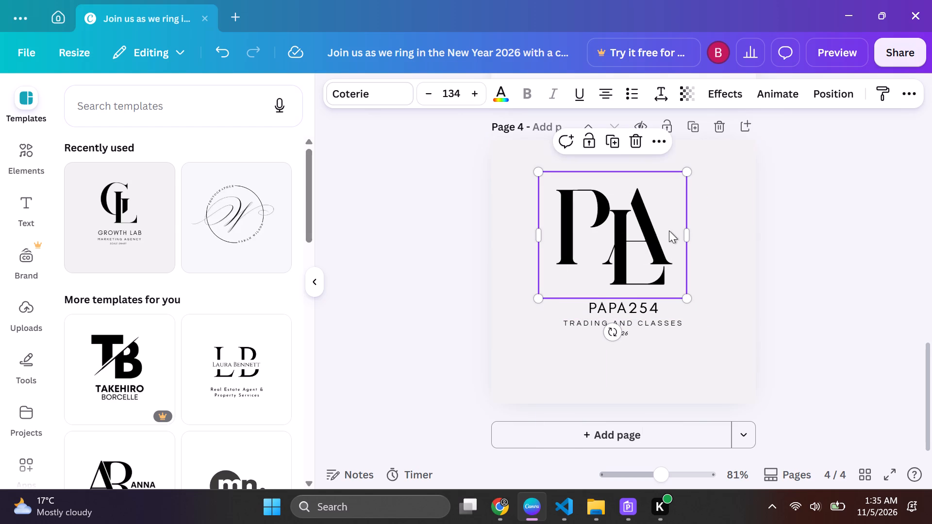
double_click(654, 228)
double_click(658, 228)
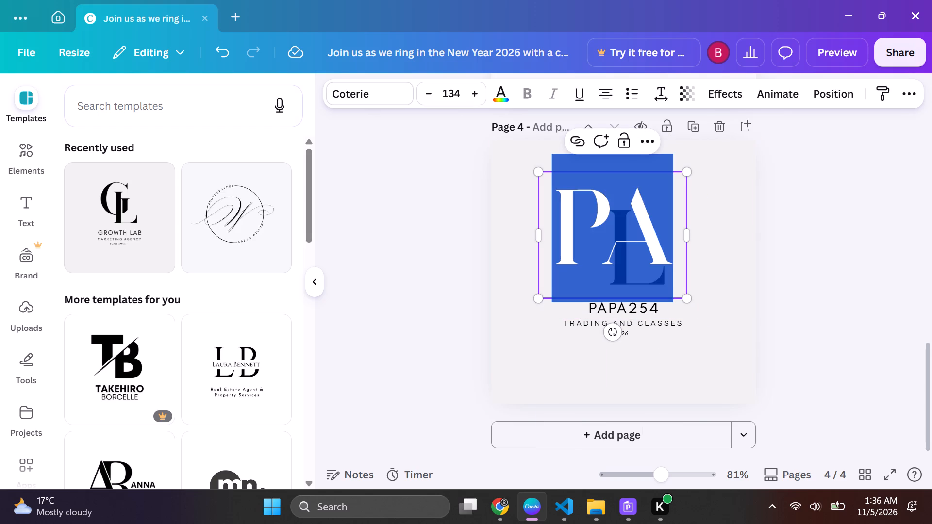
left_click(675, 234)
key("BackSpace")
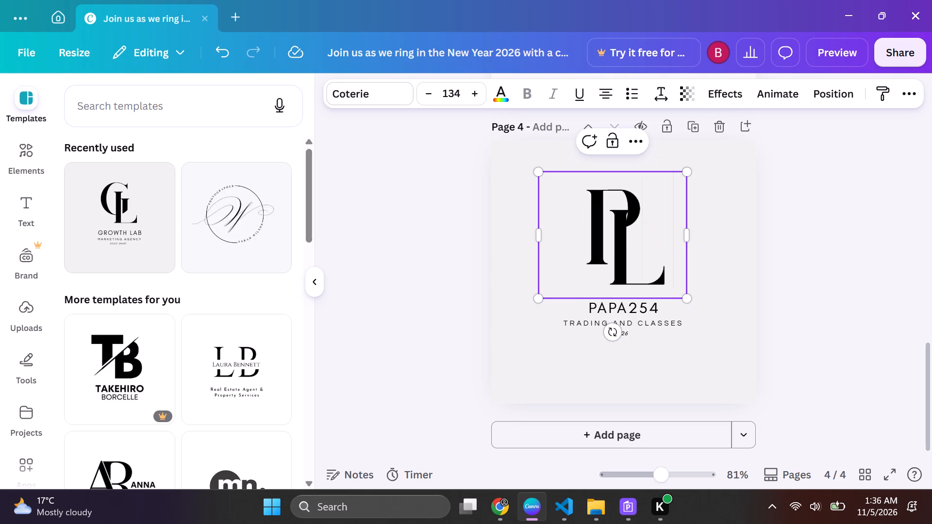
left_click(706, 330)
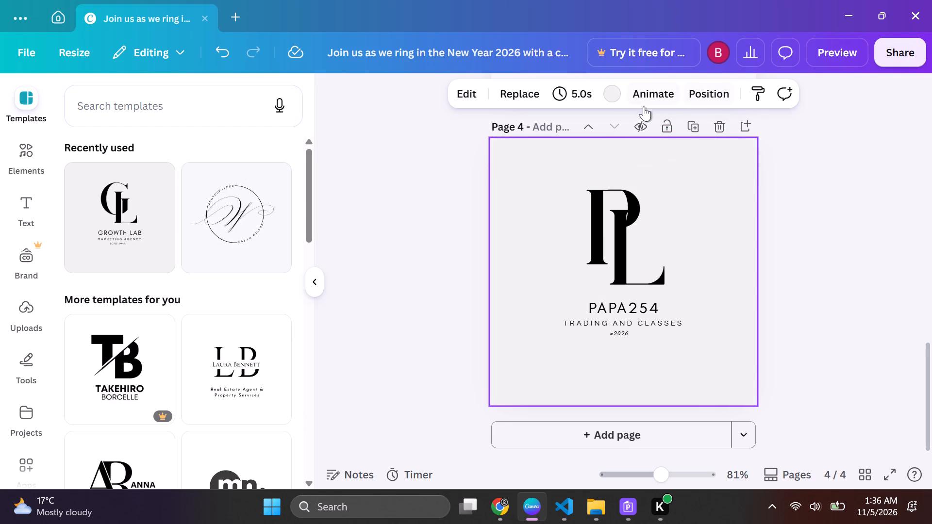
Try the Sleek, Fun and Simple page animations on page 4 and apply Sleek to all pages.
left_click(650, 93)
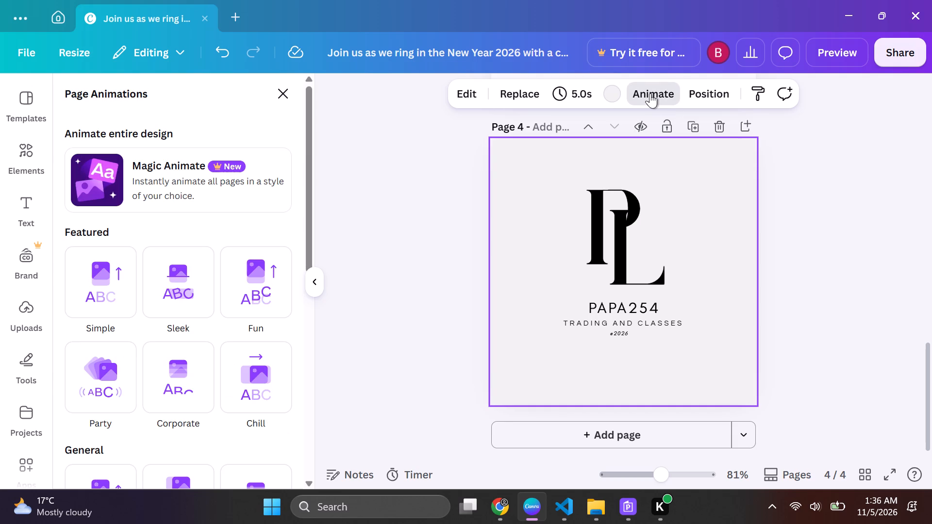
left_click(170, 279)
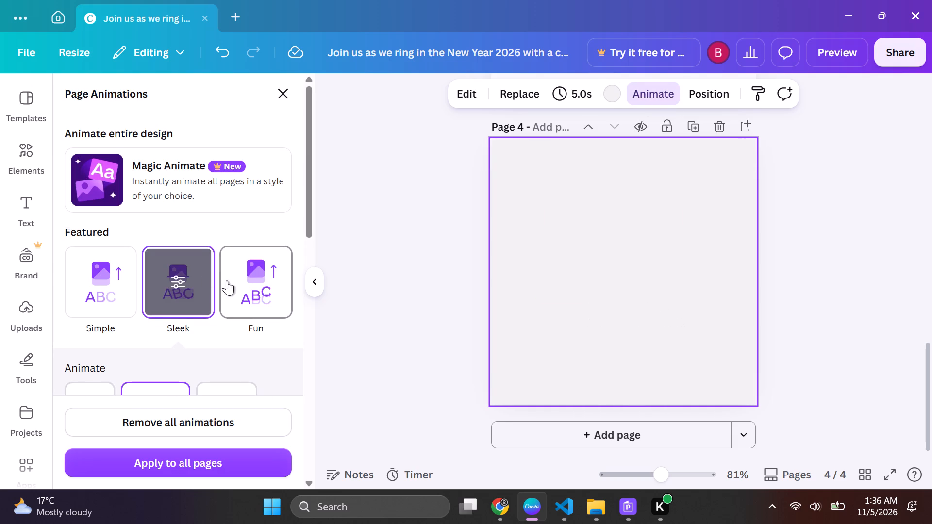
left_click(254, 278)
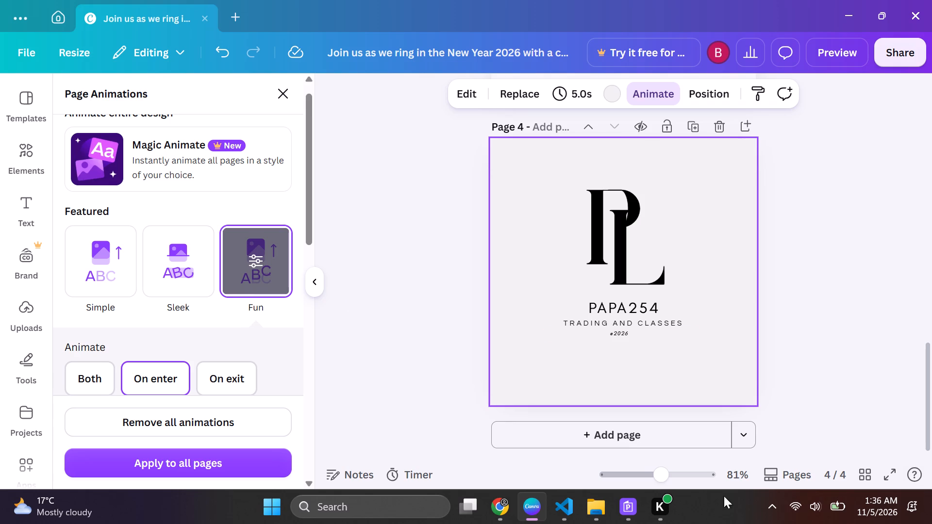
left_click_drag(672, 476, 673, 480)
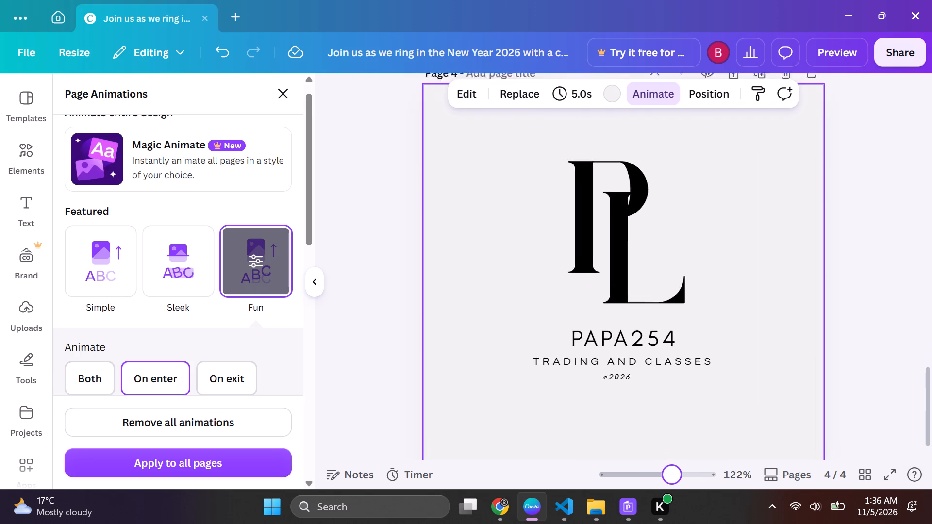
left_click_drag(673, 480, 674, 480)
left_click(113, 271)
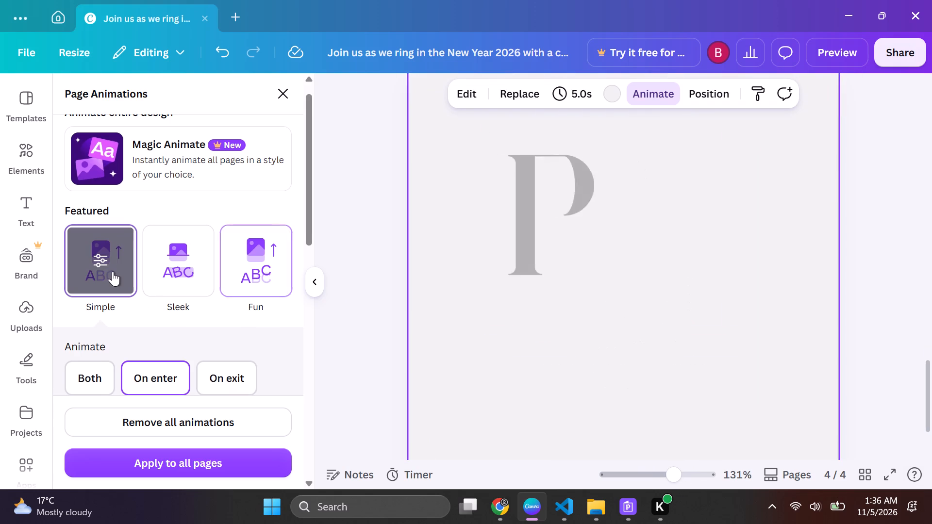
left_click(186, 264)
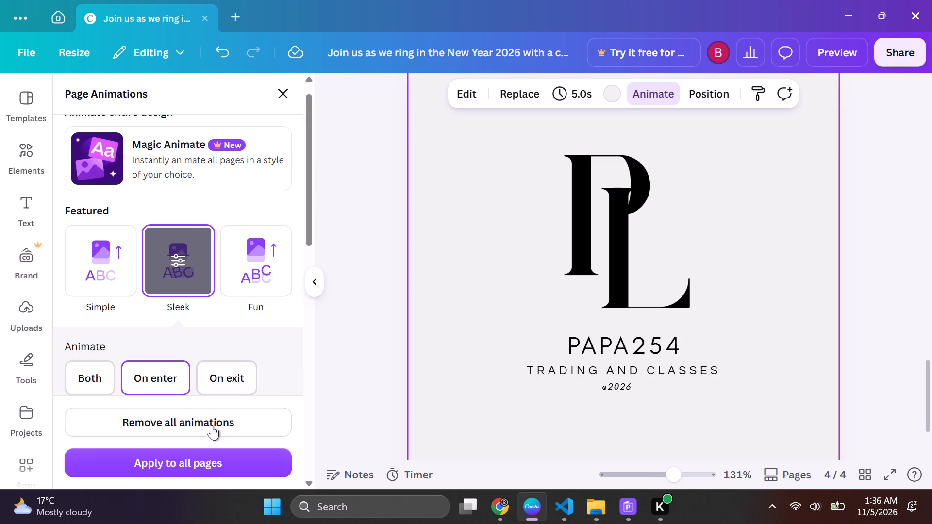
left_click(204, 466)
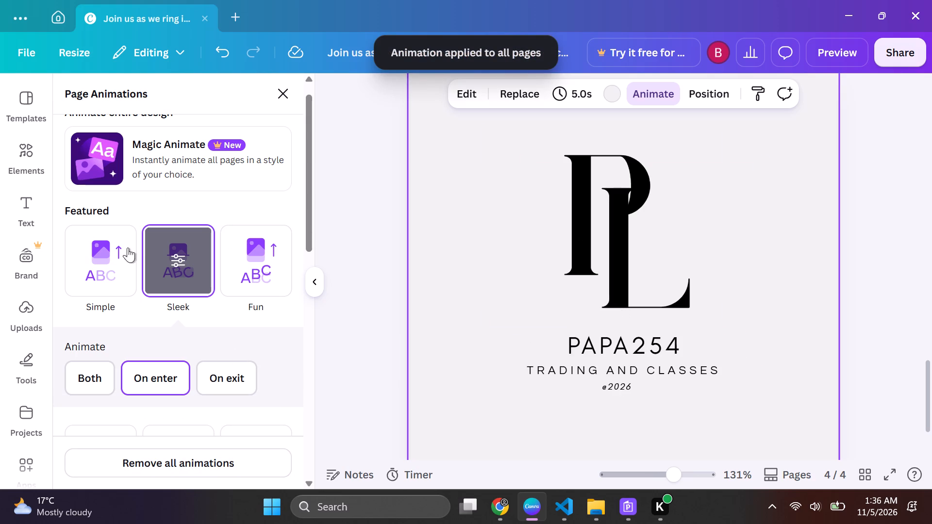
Change the page animation of page 4 to Simple.
left_click(93, 253)
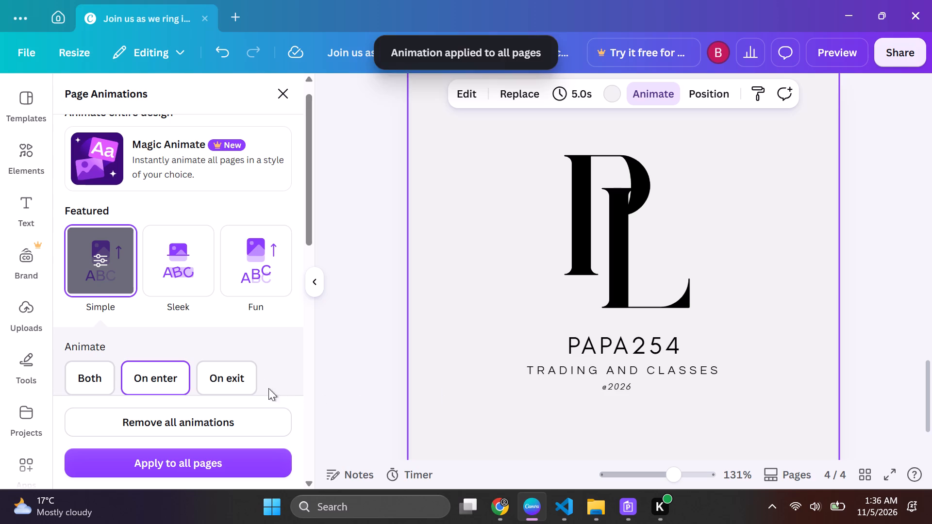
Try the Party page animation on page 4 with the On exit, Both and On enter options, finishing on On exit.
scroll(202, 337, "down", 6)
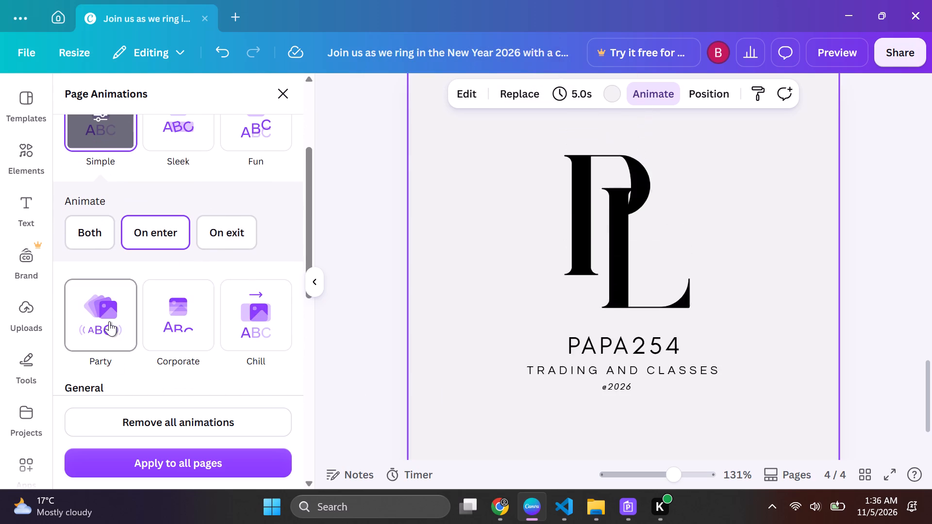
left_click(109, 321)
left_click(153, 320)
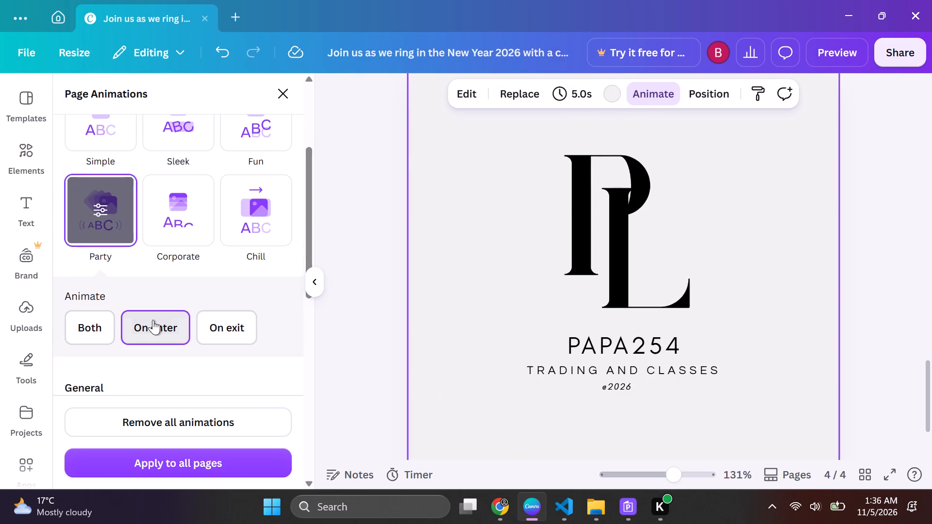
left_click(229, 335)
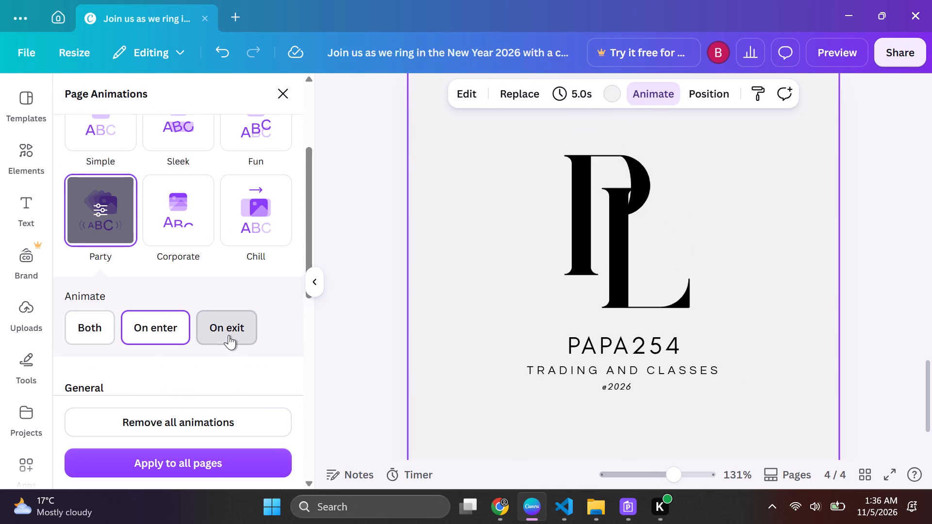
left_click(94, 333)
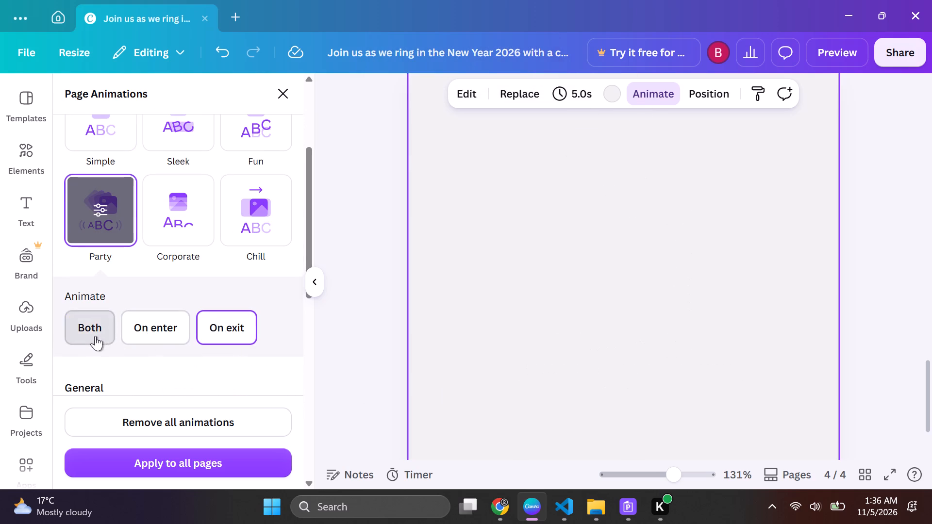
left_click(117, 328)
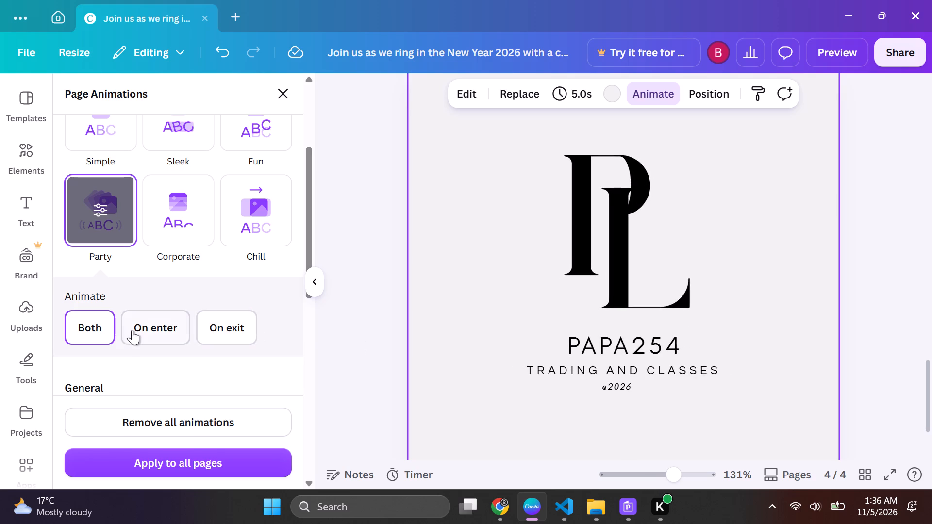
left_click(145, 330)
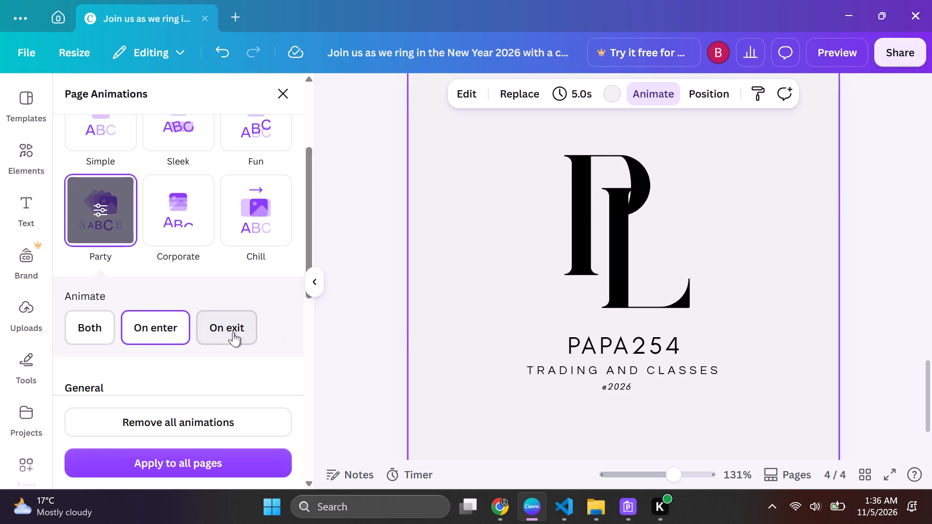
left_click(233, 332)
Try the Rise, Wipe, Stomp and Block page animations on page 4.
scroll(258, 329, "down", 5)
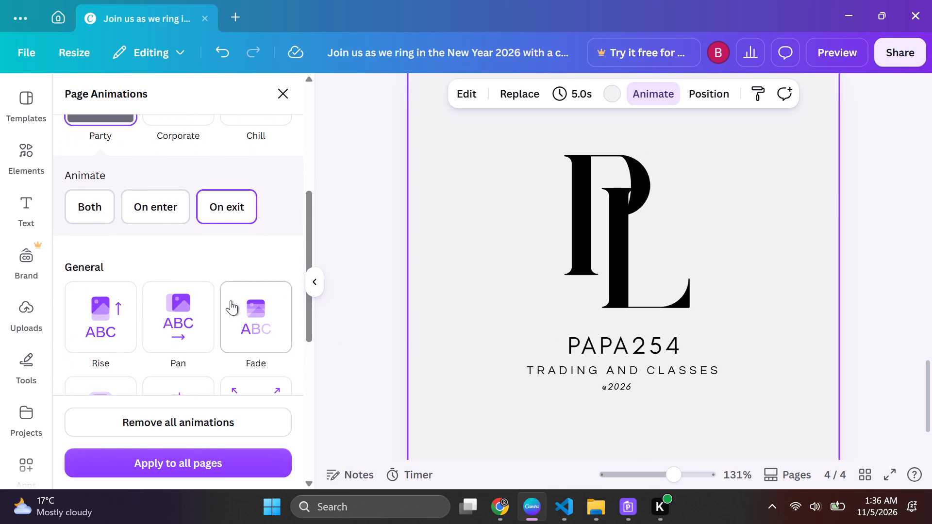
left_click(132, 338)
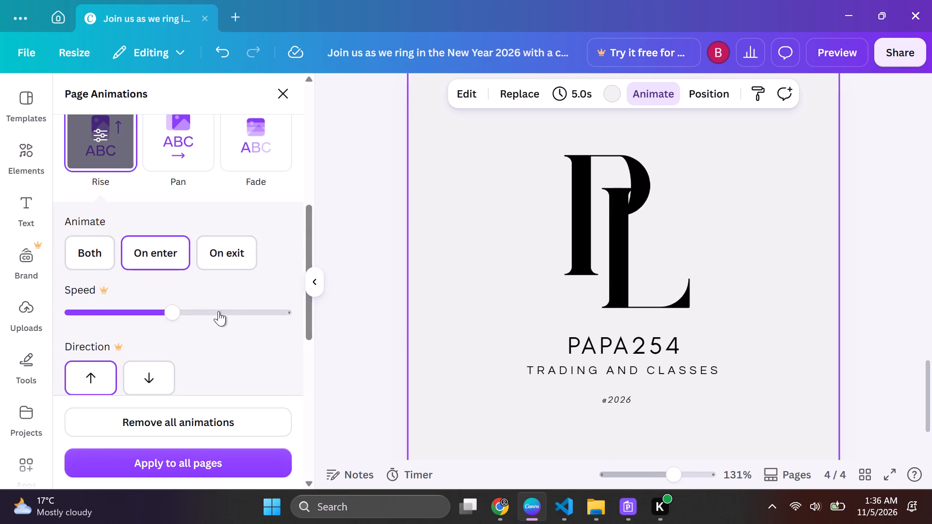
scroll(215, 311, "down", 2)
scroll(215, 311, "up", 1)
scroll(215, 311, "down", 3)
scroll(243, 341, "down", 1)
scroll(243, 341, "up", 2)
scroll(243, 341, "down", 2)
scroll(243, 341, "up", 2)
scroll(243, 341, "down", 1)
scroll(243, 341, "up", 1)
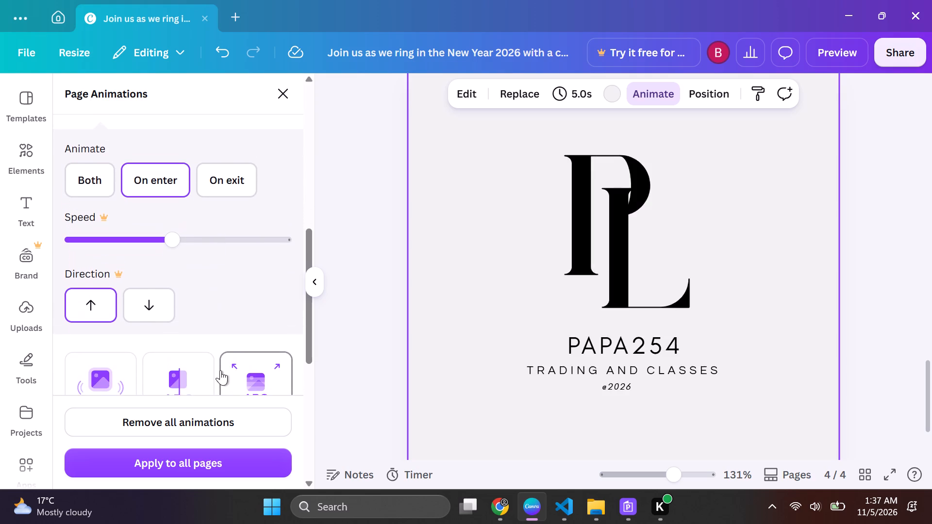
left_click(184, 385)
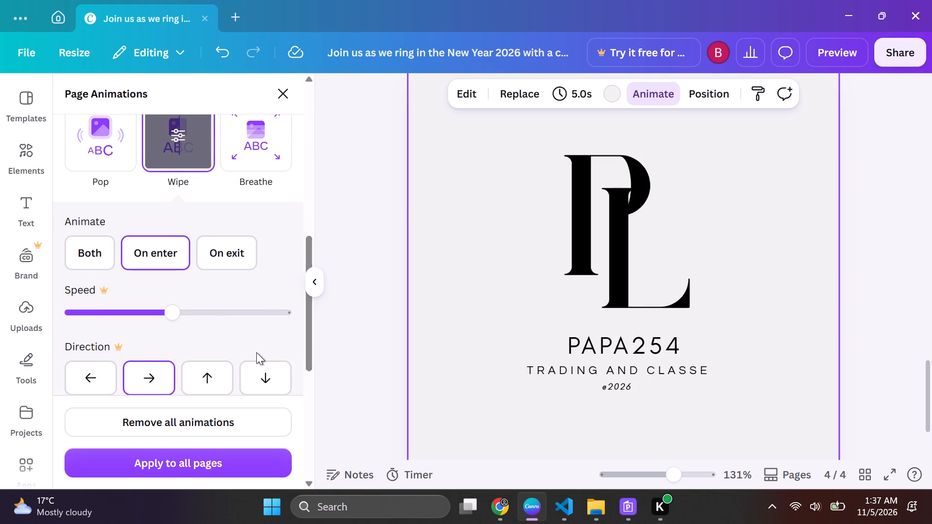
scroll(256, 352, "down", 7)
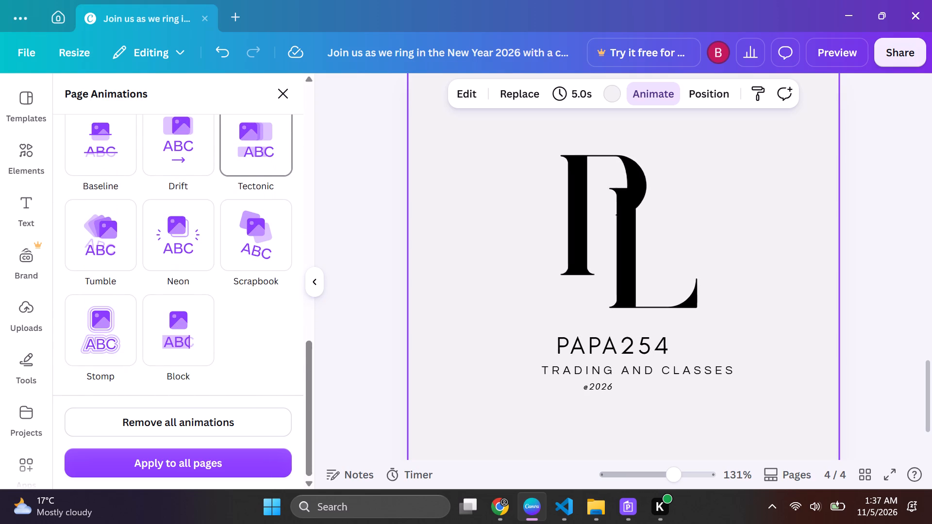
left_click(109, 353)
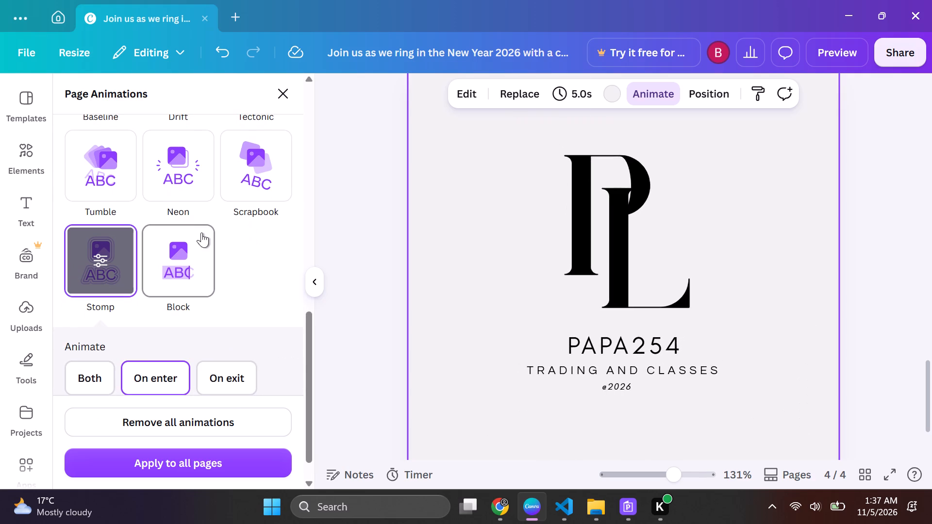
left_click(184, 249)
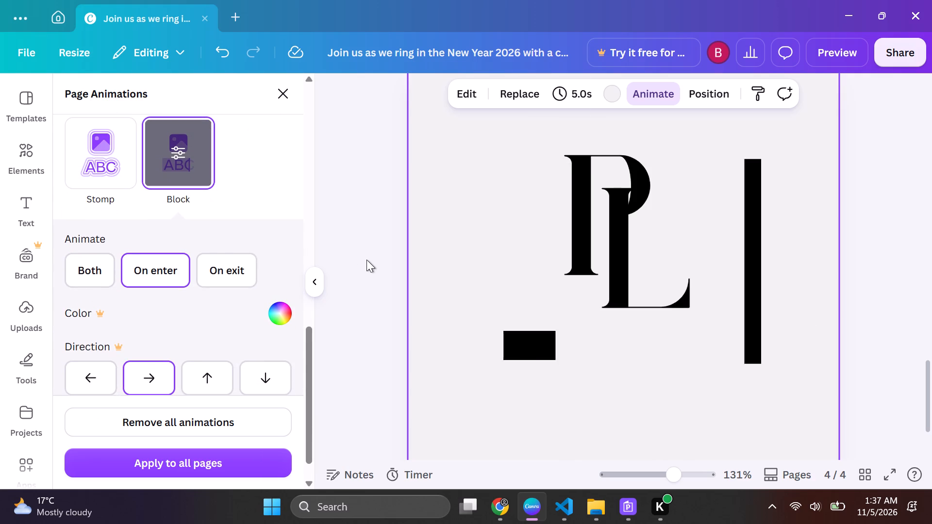
Set the page animation of page 4 to Neon and apply it to all pages.
scroll(303, 243, "up", 5)
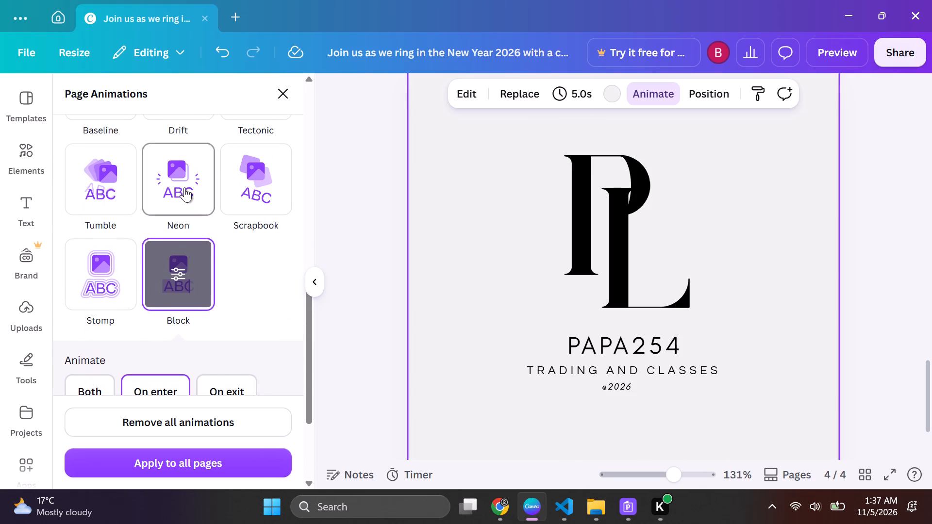
left_click(184, 187)
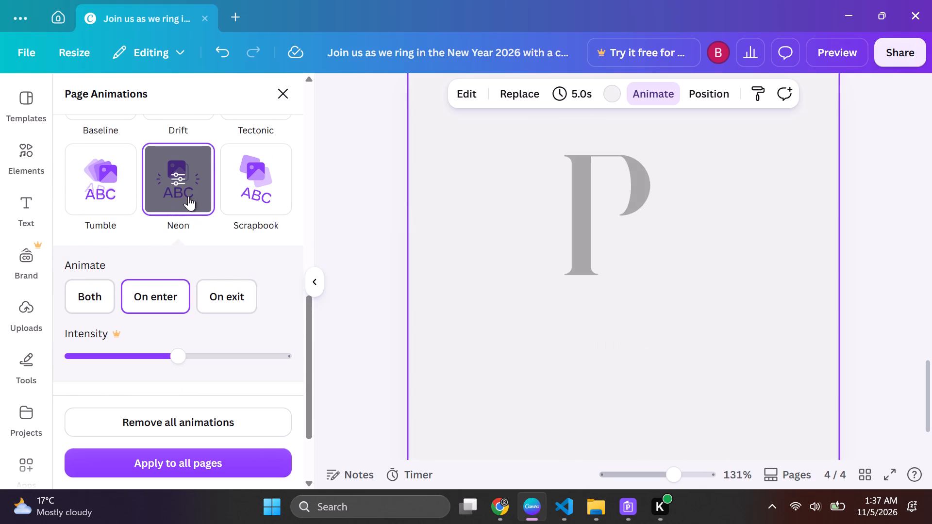
left_click(233, 465)
Add the Rotate, Wiggle and Flicker add-on effects to the letter P of the page 4 monogram.
left_click(674, 248)
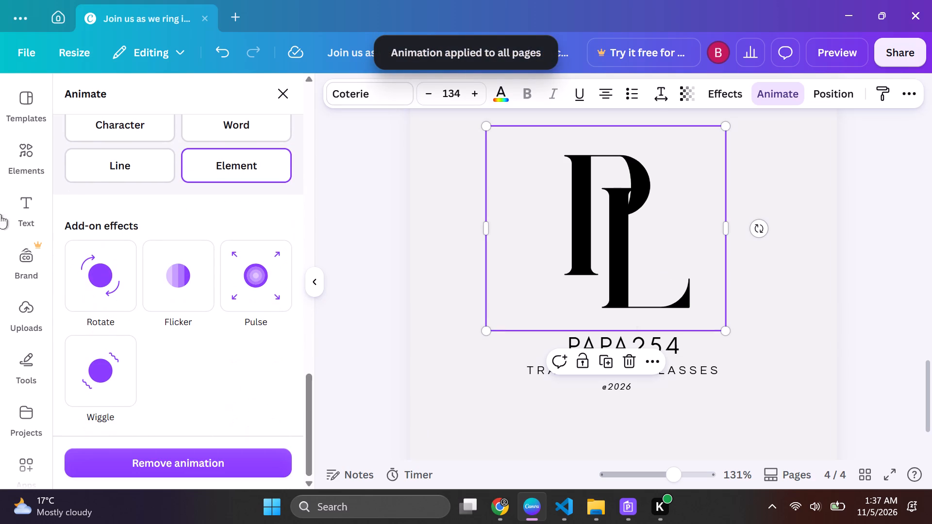
left_click(113, 284)
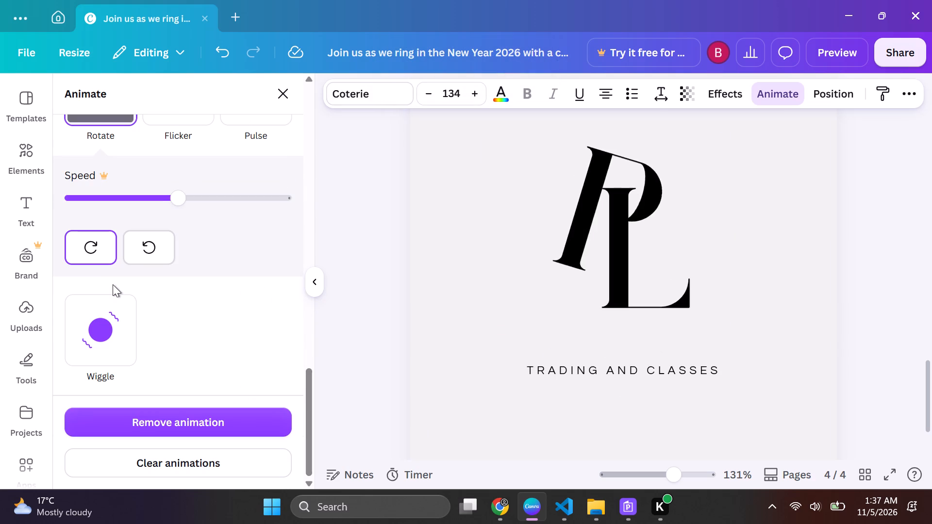
left_click(107, 332)
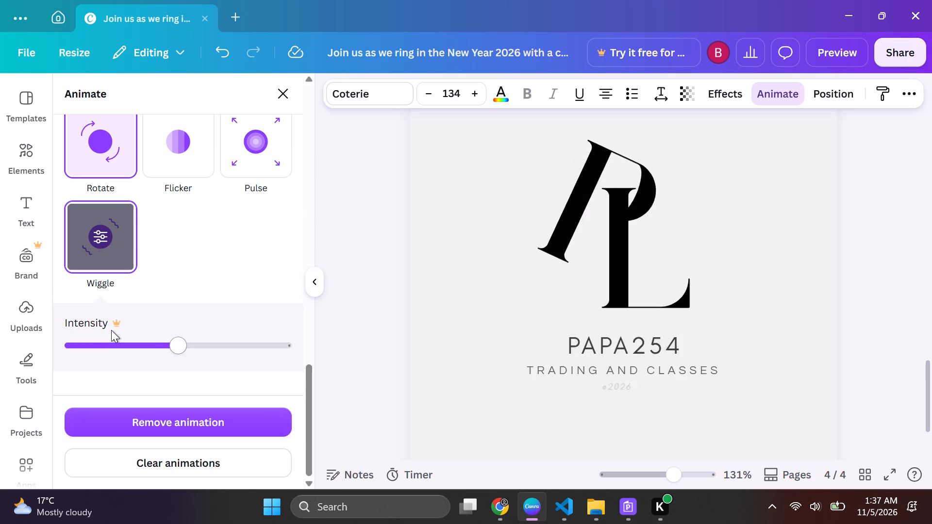
left_click(168, 171)
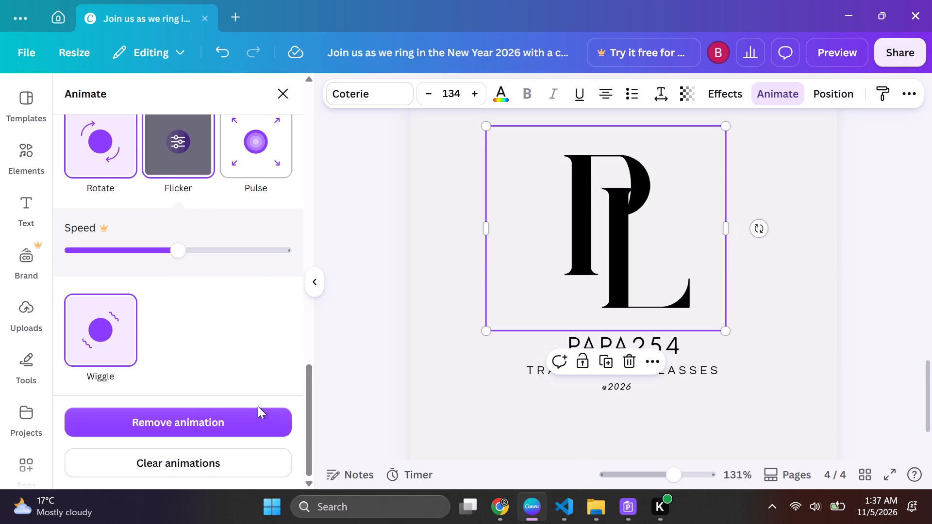
left_click(191, 159)
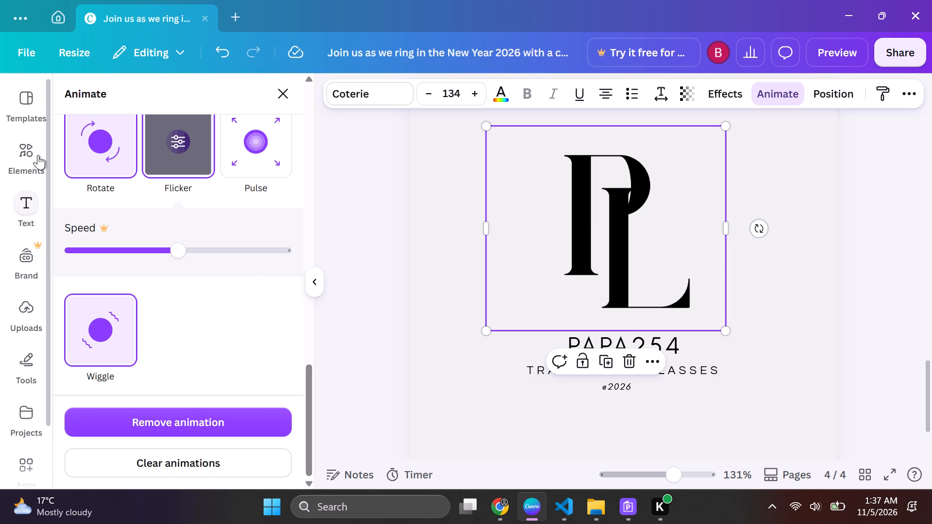
Find the ribbon-tied gift box held by two hands among the Packaging mockups and place it over the page 4 monogram.
left_click(35, 154)
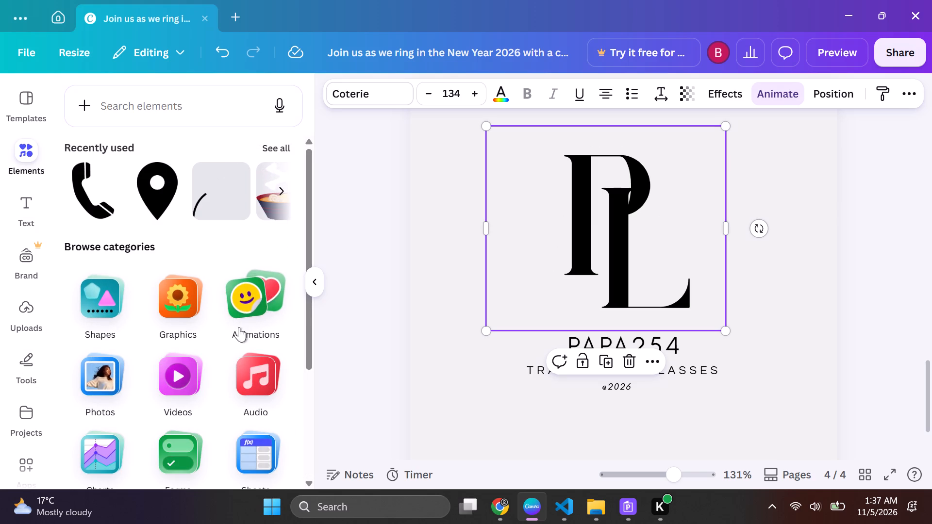
scroll(239, 328, "down", 10)
scroll(233, 364, "up", 1)
scroll(233, 364, "down", 2)
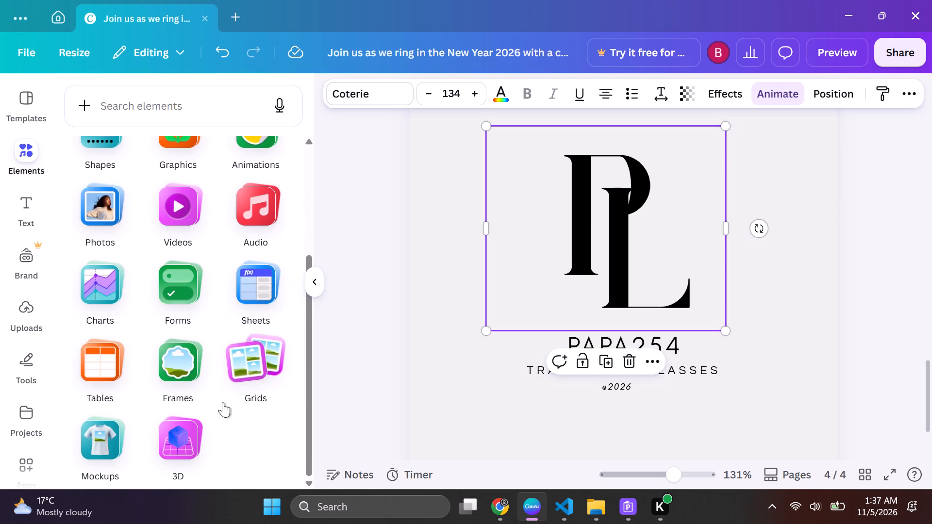
left_click(86, 438)
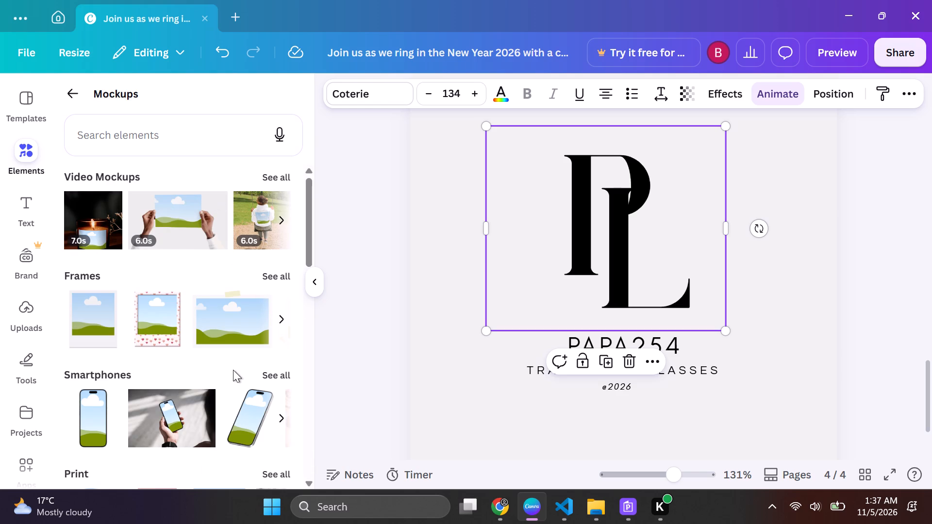
scroll(212, 407, "down", 3)
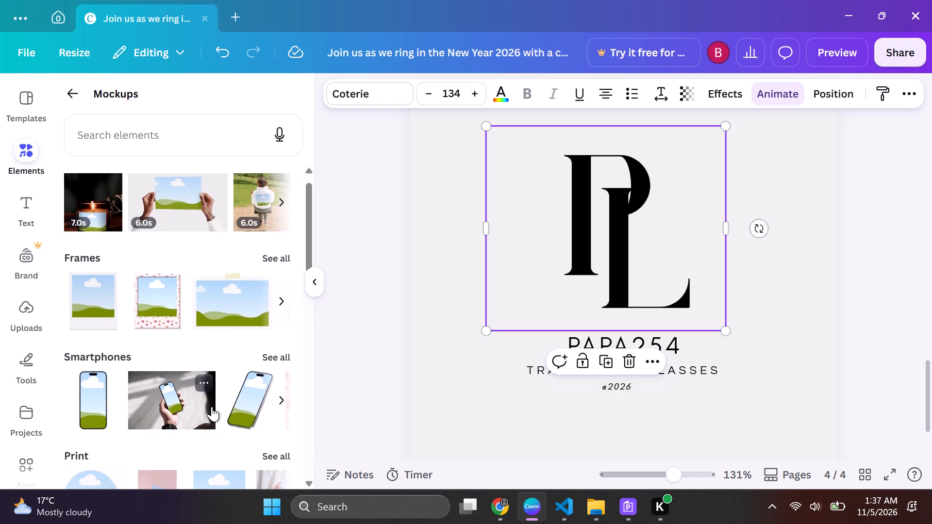
scroll(212, 407, "down", 2)
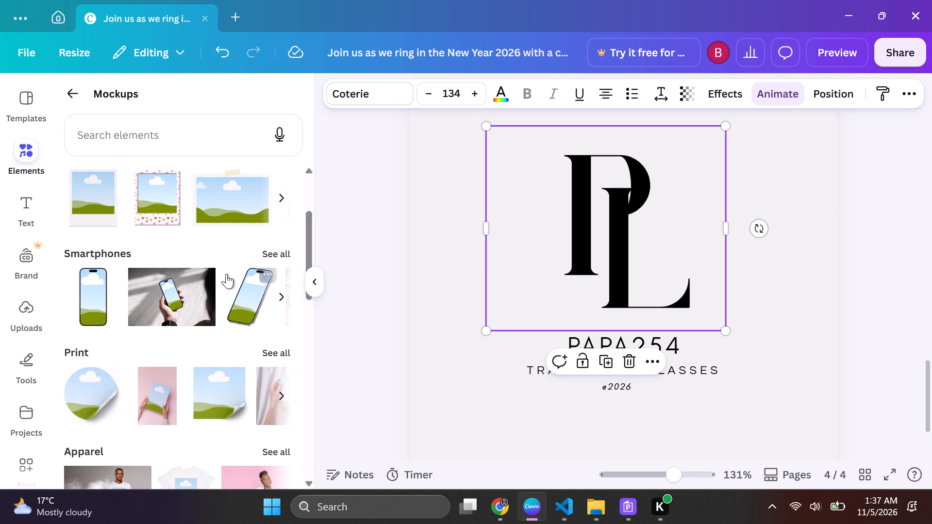
scroll(241, 313, "down", 3)
scroll(239, 319, "up", 1)
scroll(239, 319, "down", 1)
scroll(227, 390, "down", 6)
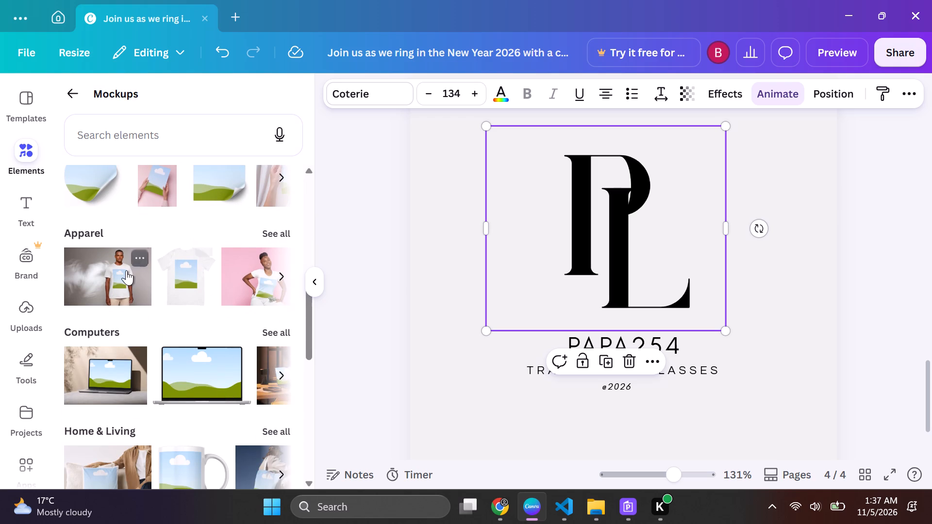
scroll(137, 350, "down", 5)
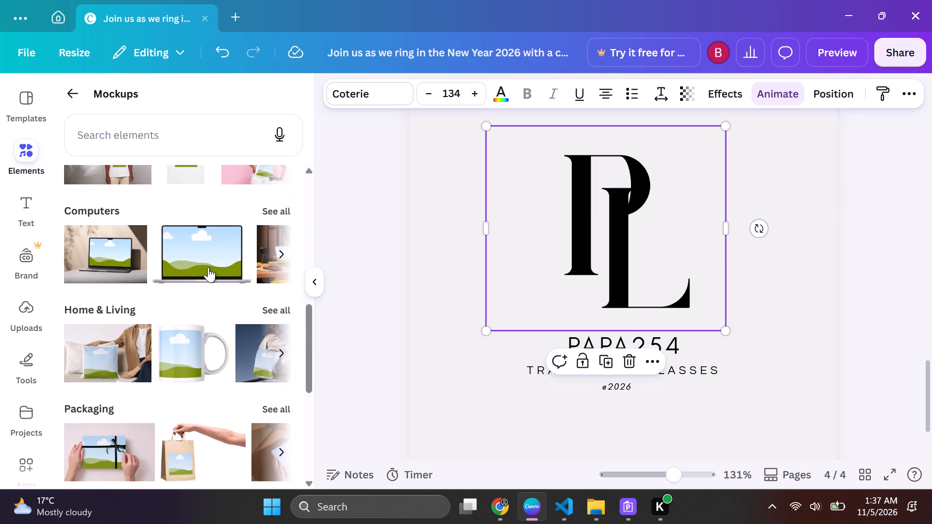
scroll(229, 393, "down", 2)
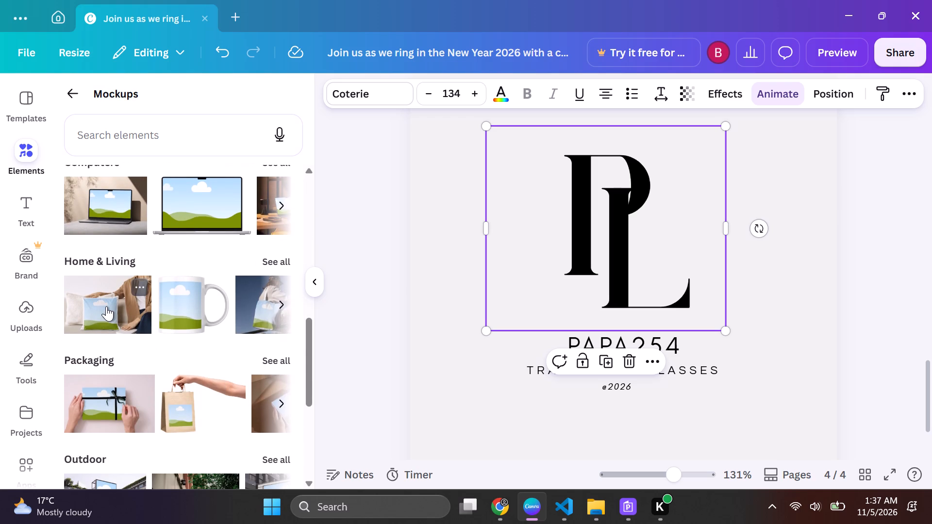
left_click_drag(98, 411, 170, 398)
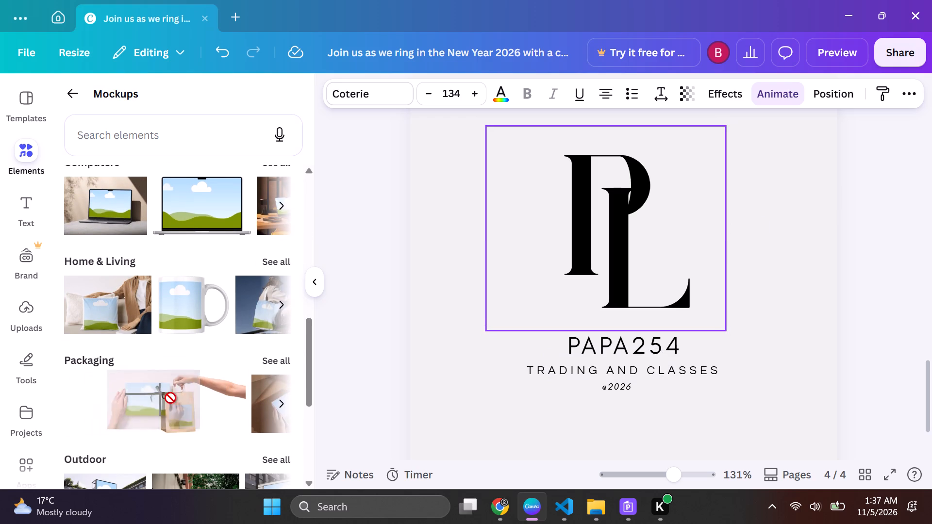
left_click_drag(170, 398, 519, 187)
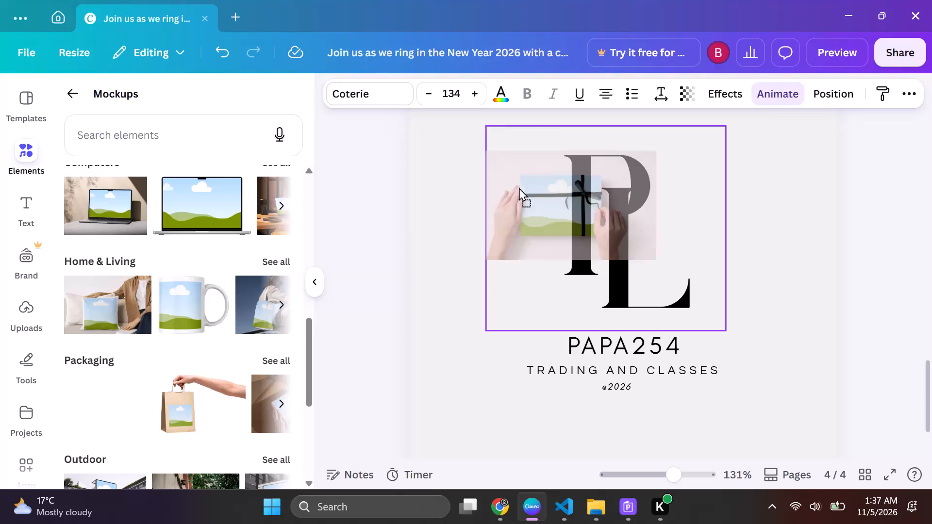
left_click_drag(519, 187, 538, 163)
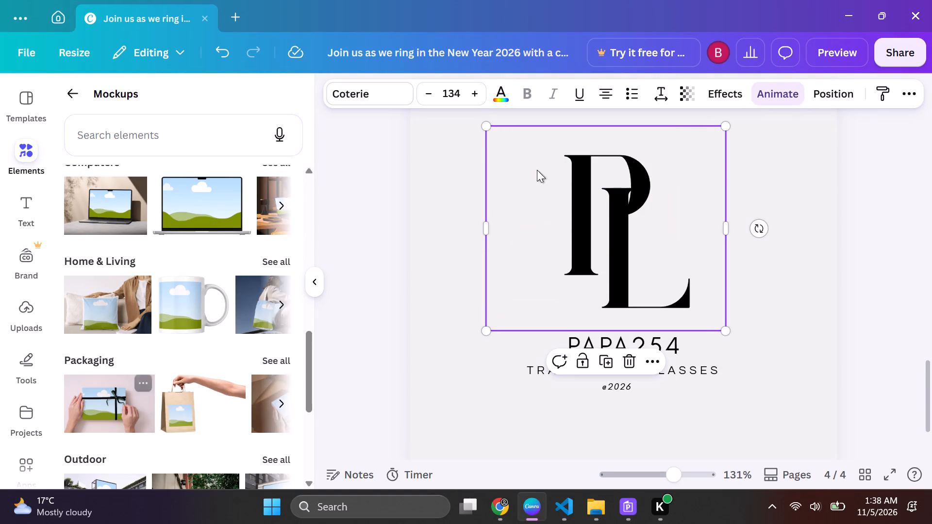
left_click_drag(100, 413, 479, 329)
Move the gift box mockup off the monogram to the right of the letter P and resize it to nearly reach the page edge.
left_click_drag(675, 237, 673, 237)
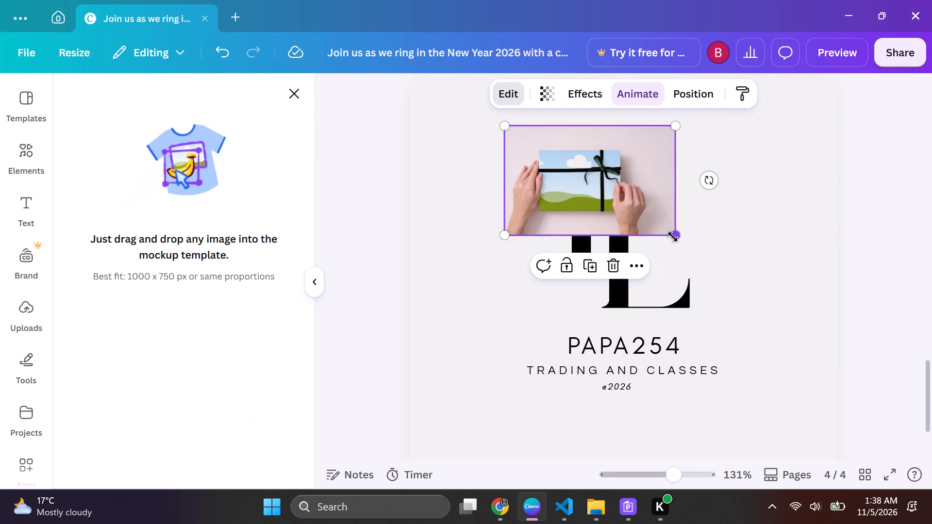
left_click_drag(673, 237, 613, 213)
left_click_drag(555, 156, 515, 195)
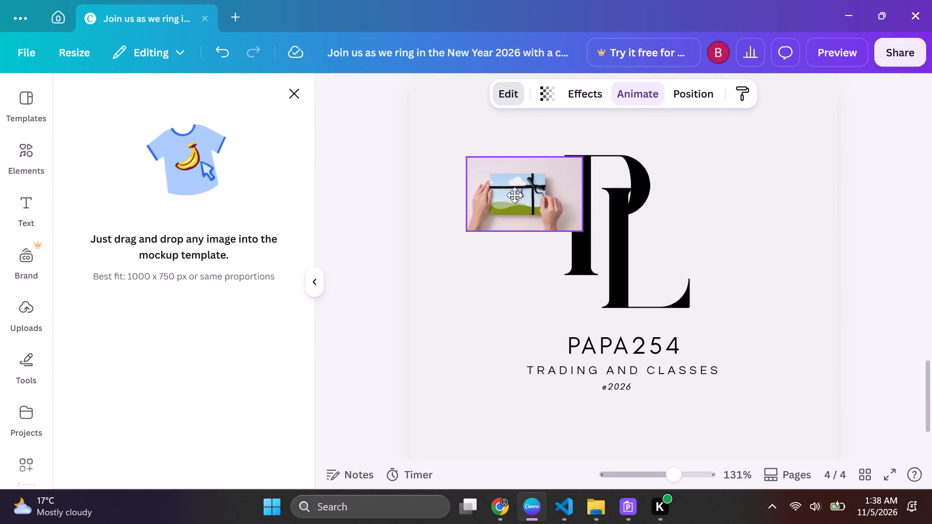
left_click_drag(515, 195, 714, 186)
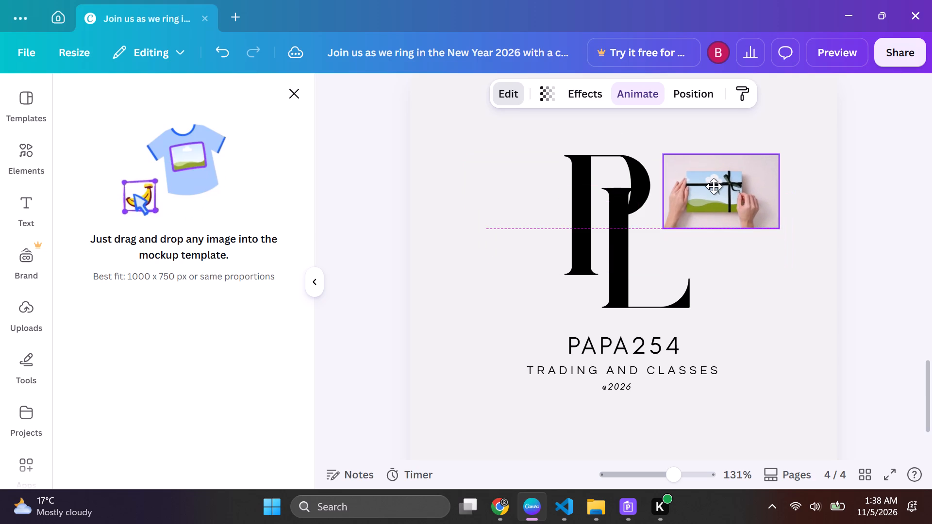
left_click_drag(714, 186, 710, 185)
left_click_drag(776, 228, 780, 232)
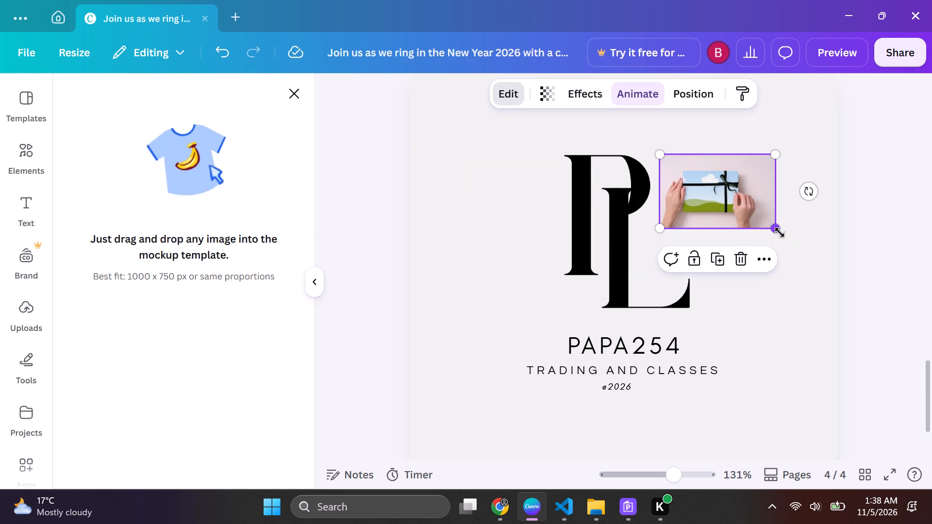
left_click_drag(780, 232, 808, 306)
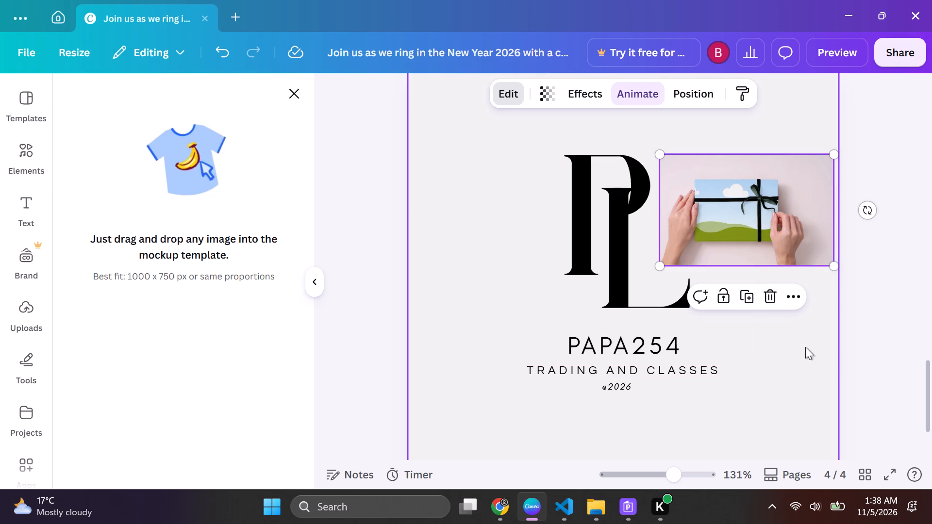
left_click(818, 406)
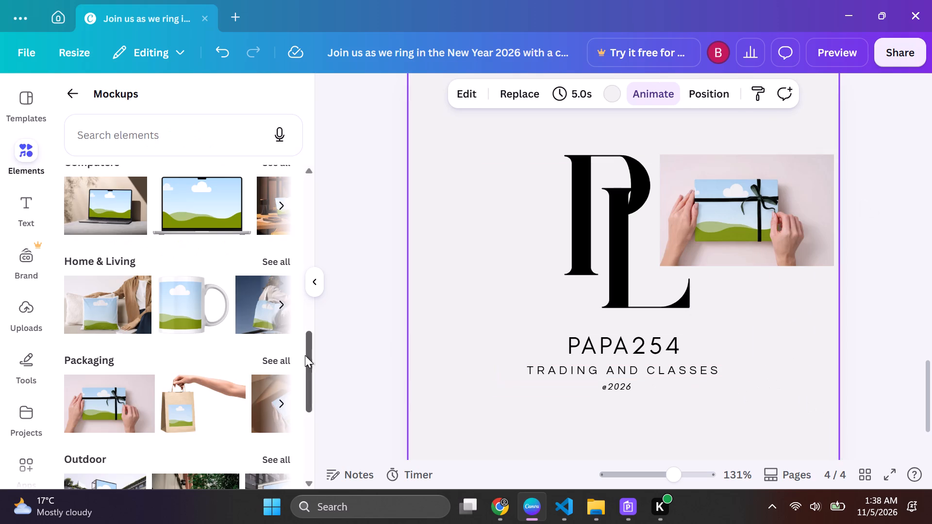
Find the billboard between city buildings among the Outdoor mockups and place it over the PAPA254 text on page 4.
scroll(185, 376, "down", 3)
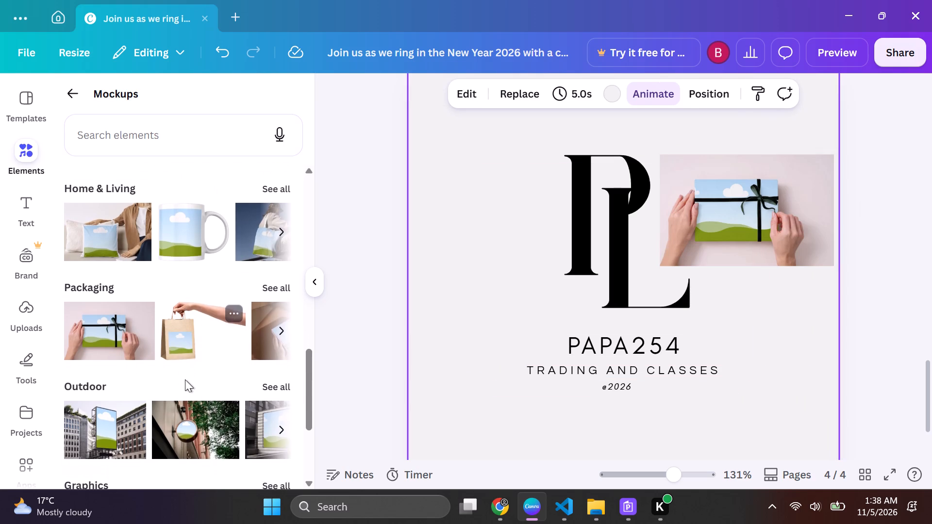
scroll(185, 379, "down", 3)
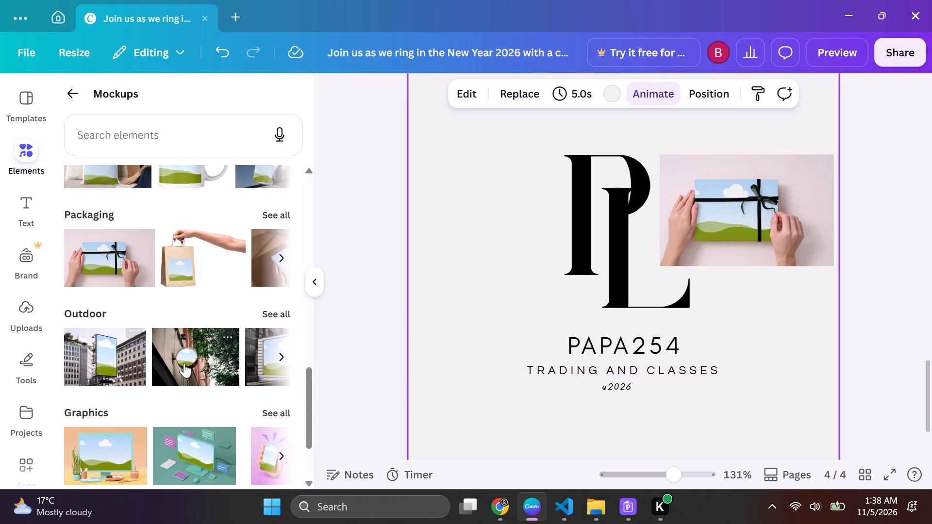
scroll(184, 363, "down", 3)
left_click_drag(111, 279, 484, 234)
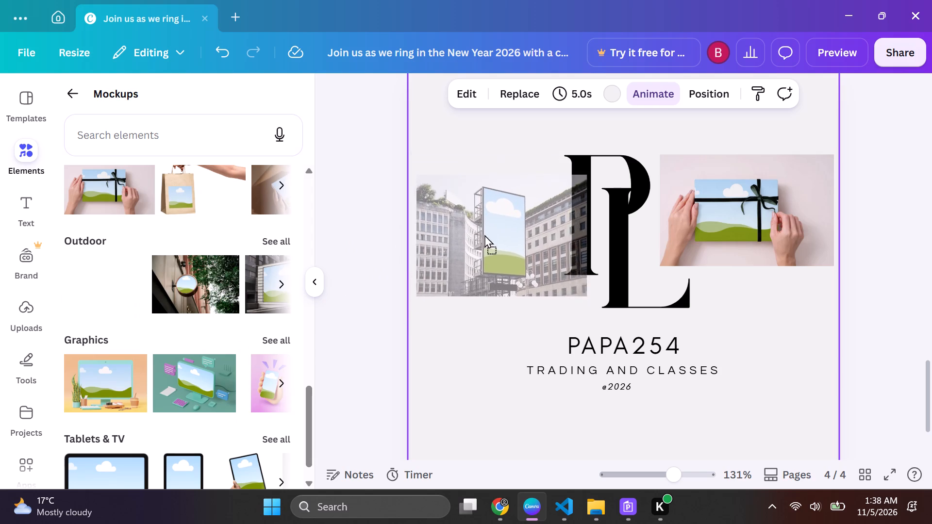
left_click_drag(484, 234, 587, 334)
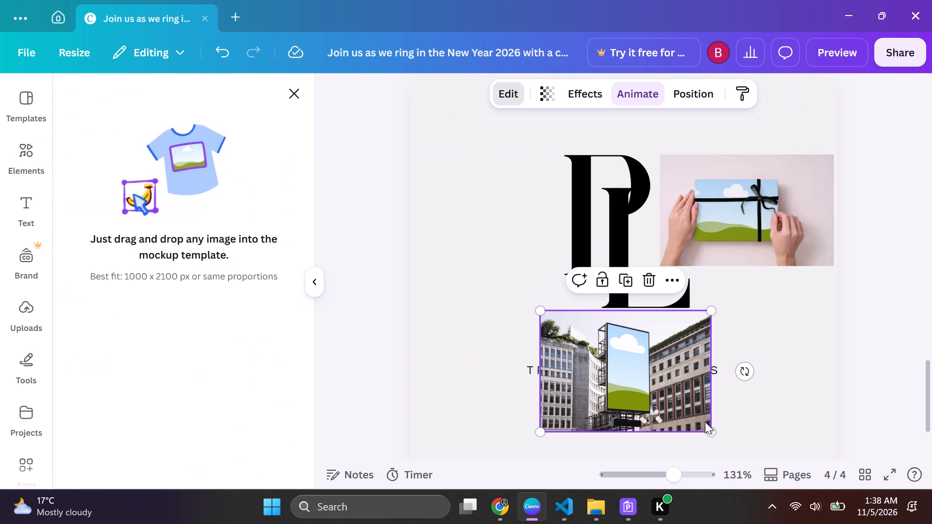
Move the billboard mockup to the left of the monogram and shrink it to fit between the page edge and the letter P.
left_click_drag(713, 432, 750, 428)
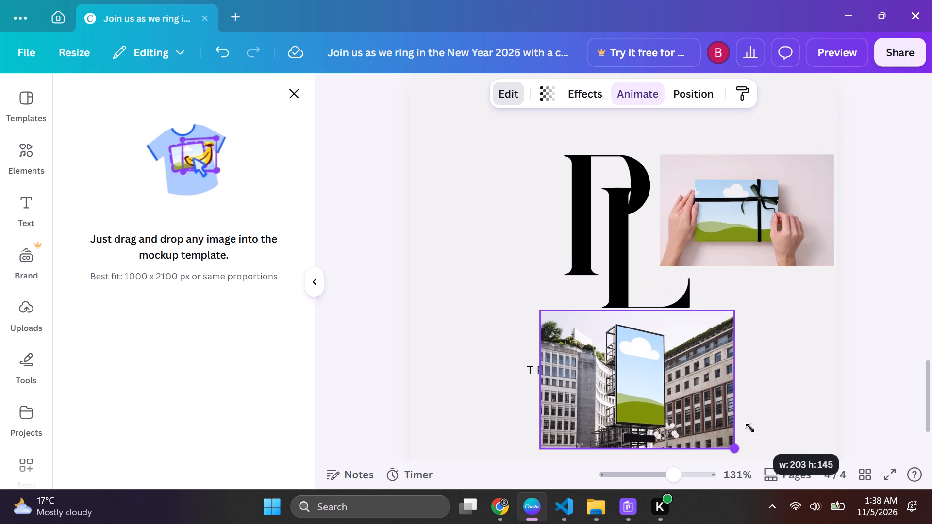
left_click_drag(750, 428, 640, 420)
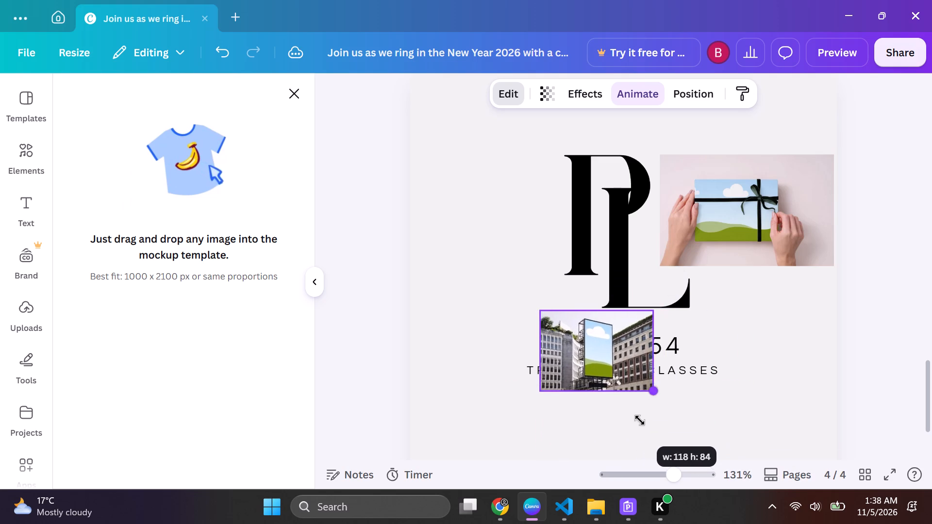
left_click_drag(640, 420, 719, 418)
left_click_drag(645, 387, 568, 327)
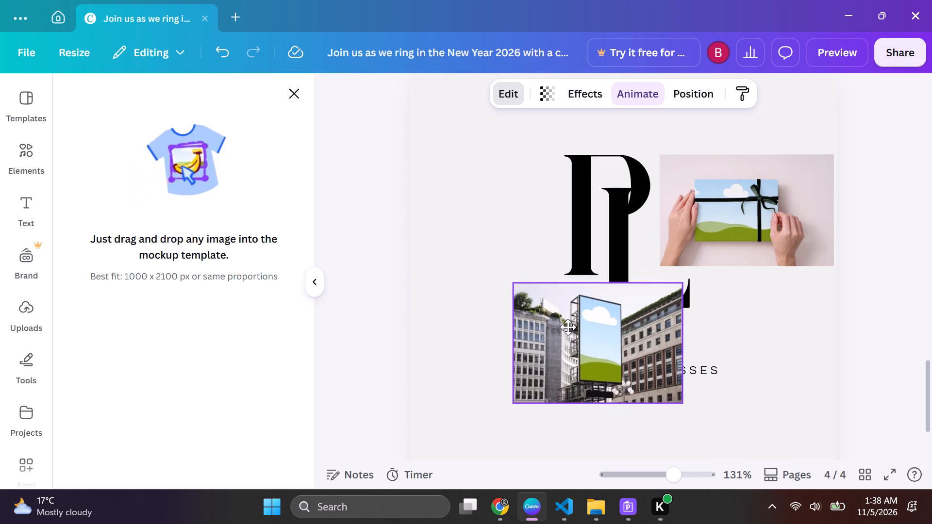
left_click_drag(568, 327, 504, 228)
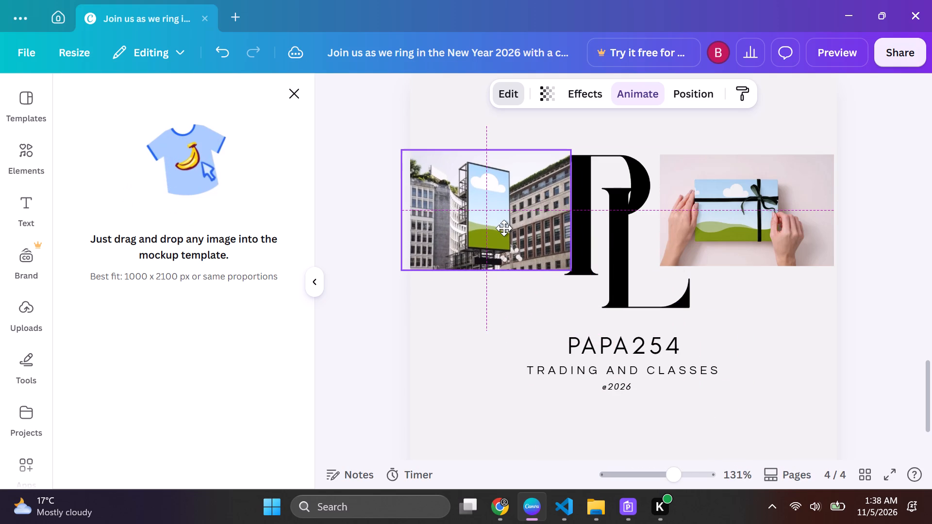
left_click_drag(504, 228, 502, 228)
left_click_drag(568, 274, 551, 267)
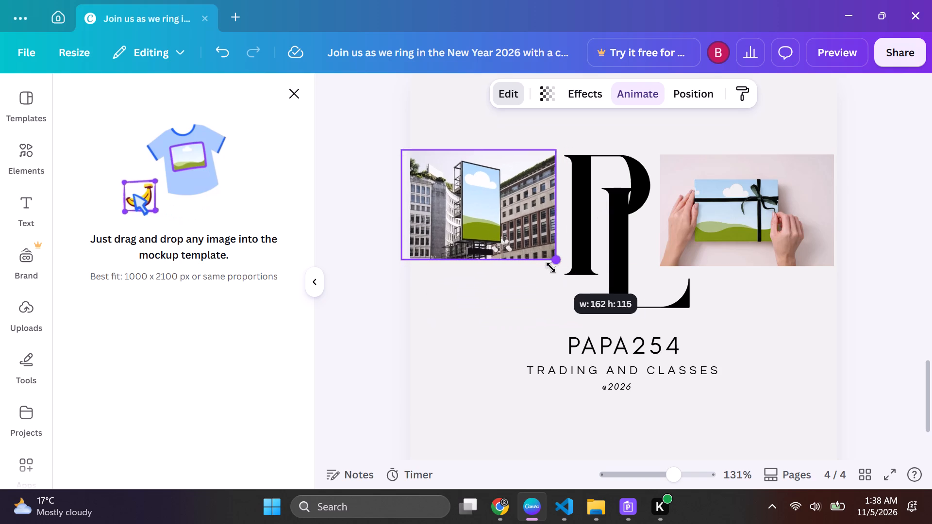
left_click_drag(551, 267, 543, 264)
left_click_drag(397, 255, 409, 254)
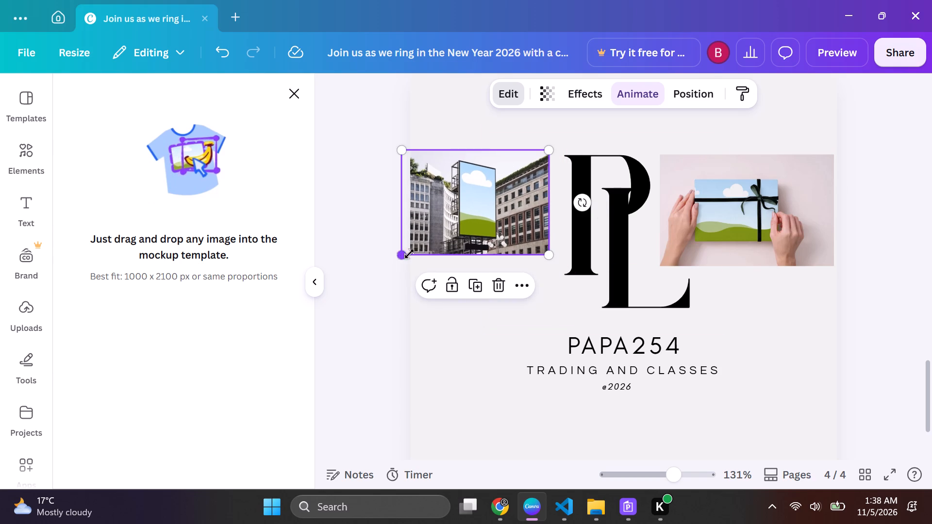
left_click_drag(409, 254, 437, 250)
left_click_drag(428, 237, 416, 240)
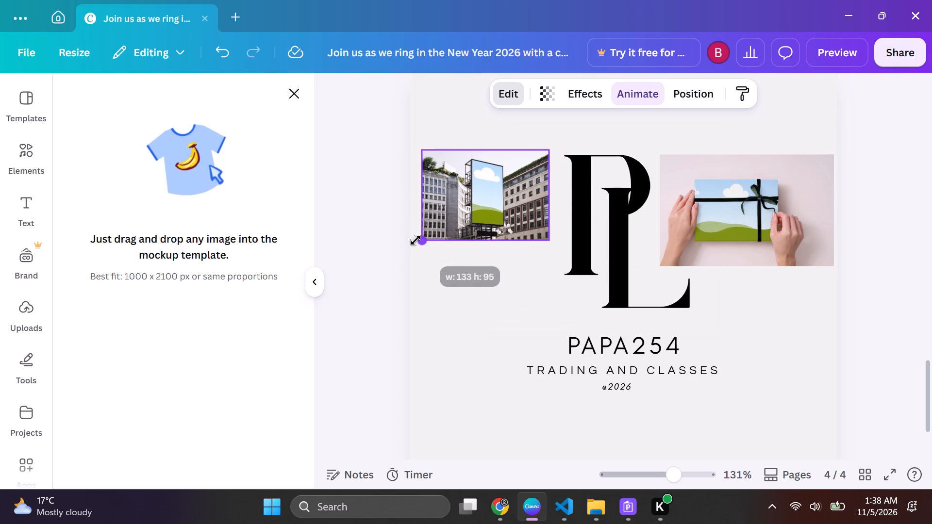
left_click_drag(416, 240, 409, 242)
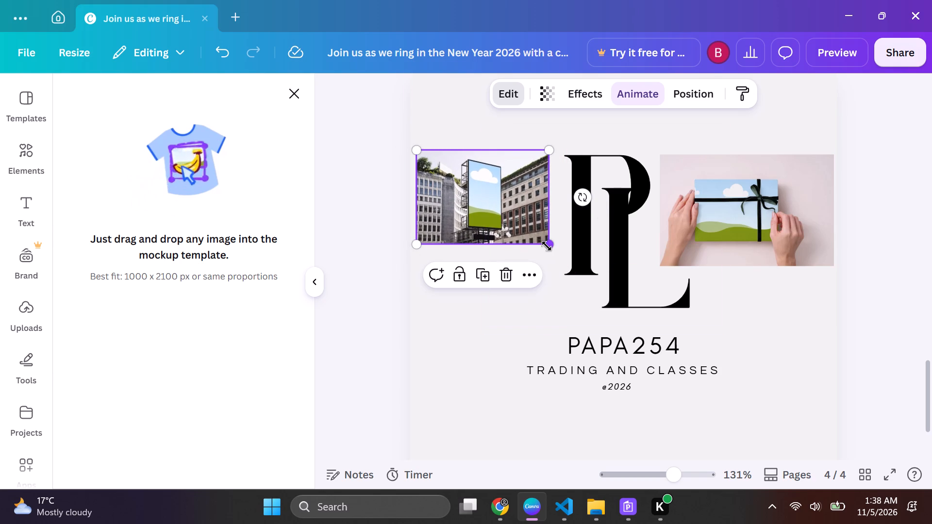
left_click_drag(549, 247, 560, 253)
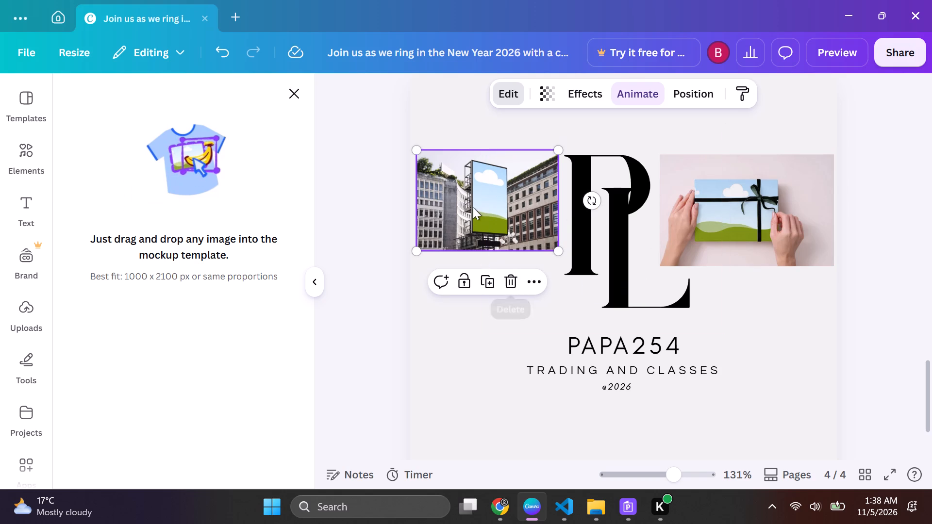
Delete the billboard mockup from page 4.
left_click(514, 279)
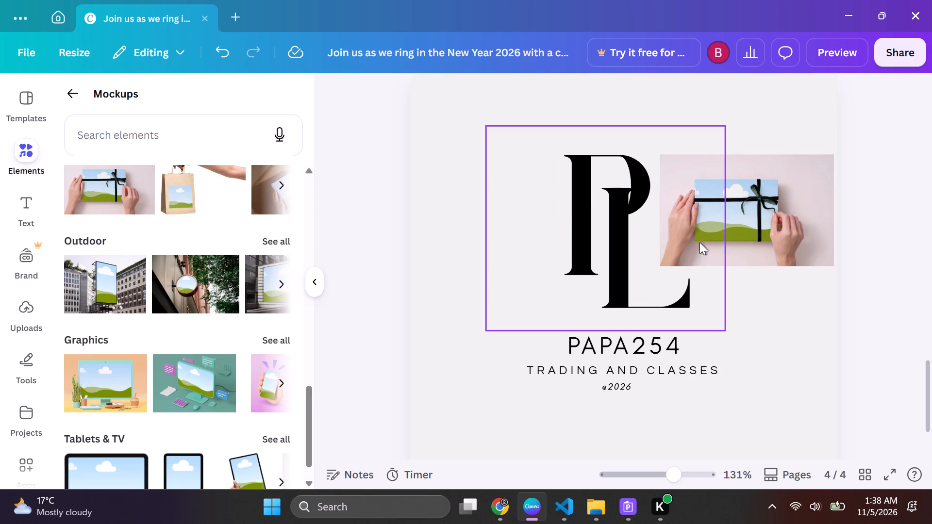
Look through the Home & Living, Packaging, Outdoor, Graphics and Tablets & TV mockups for an alternative.
scroll(215, 339, "down", 1)
scroll(215, 339, "up", 1)
scroll(215, 339, "down", 6)
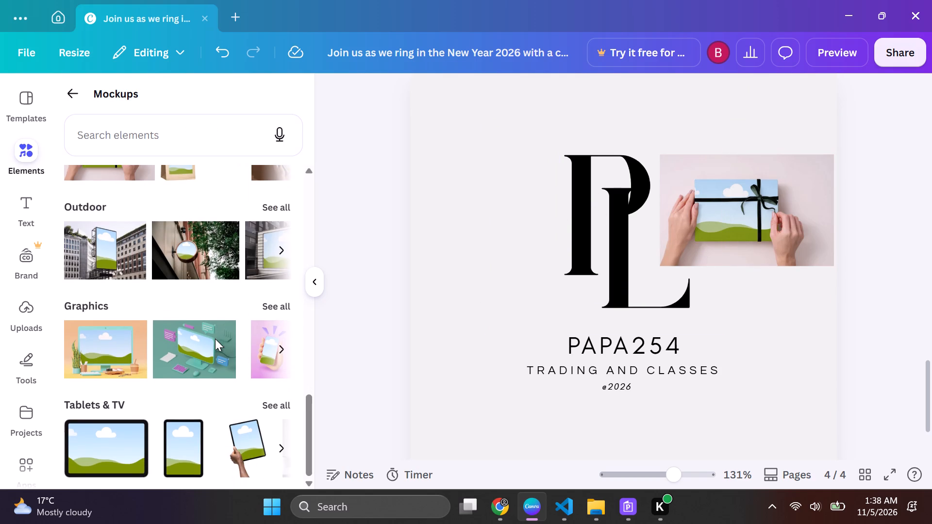
scroll(215, 339, "down", 4)
scroll(249, 369, "up", 8)
scroll(249, 368, "down", 3)
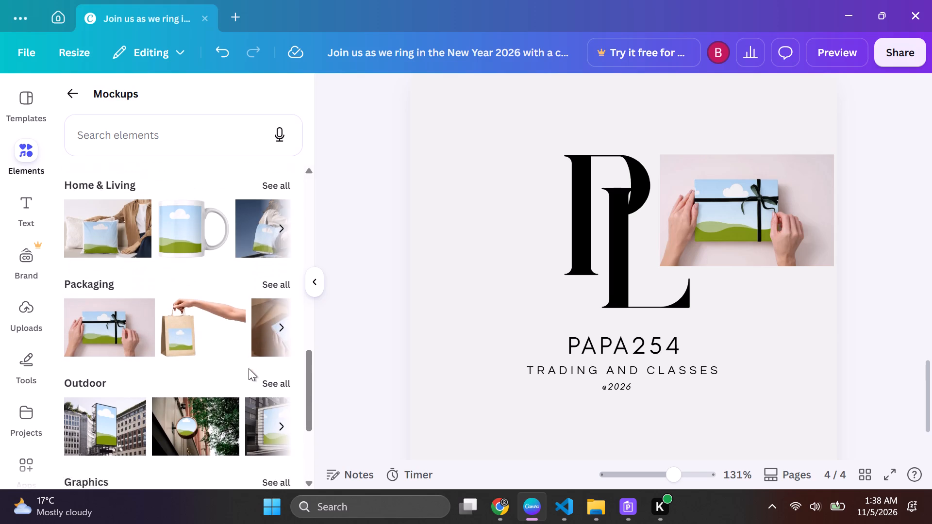
Delete the gift box mockup beside the page 4 monogram.
left_click(814, 176)
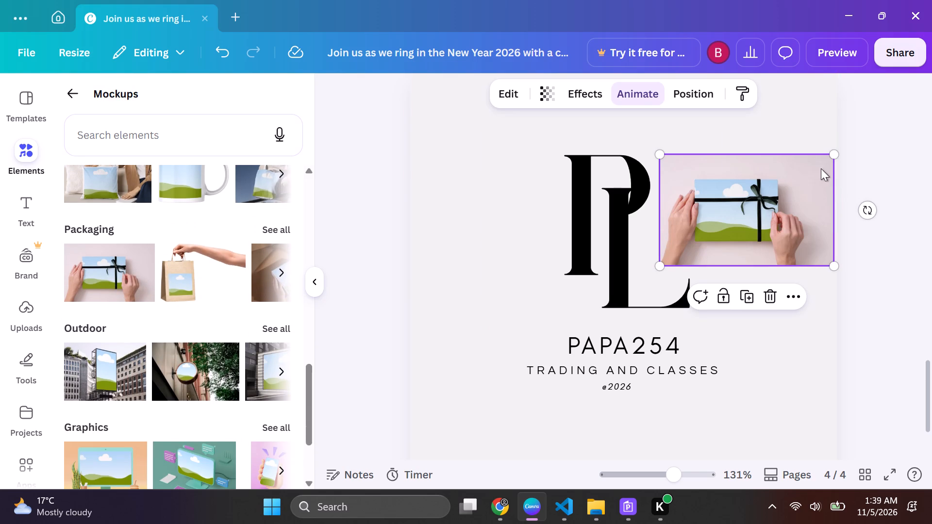
left_click(772, 291)
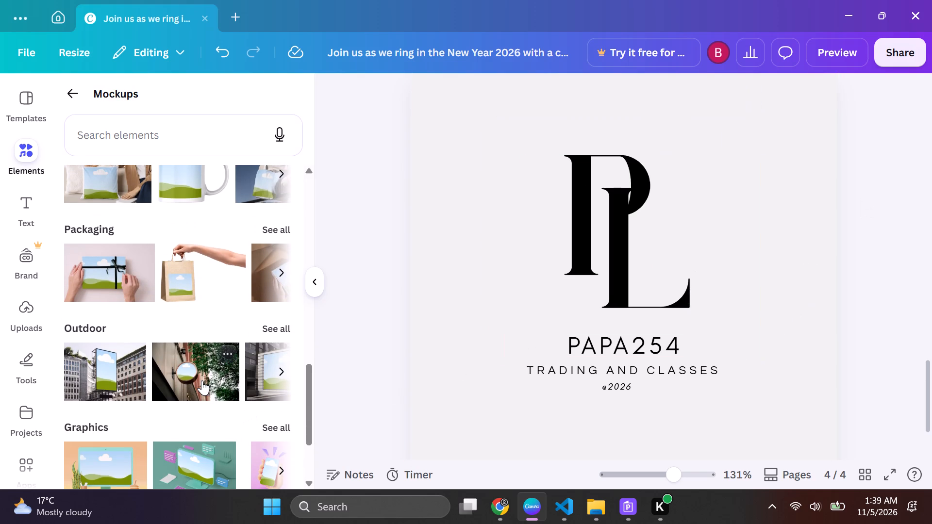
Place the round hanging sign from the Outdoor mockups to the right of the page 4 monogram and shrink it slightly.
left_click_drag(202, 380, 471, 200)
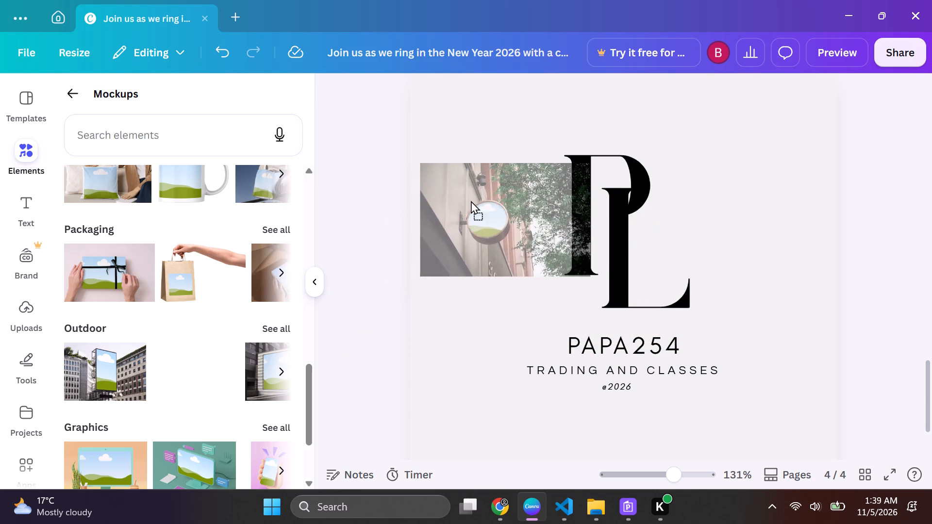
left_click_drag(471, 200, 704, 181)
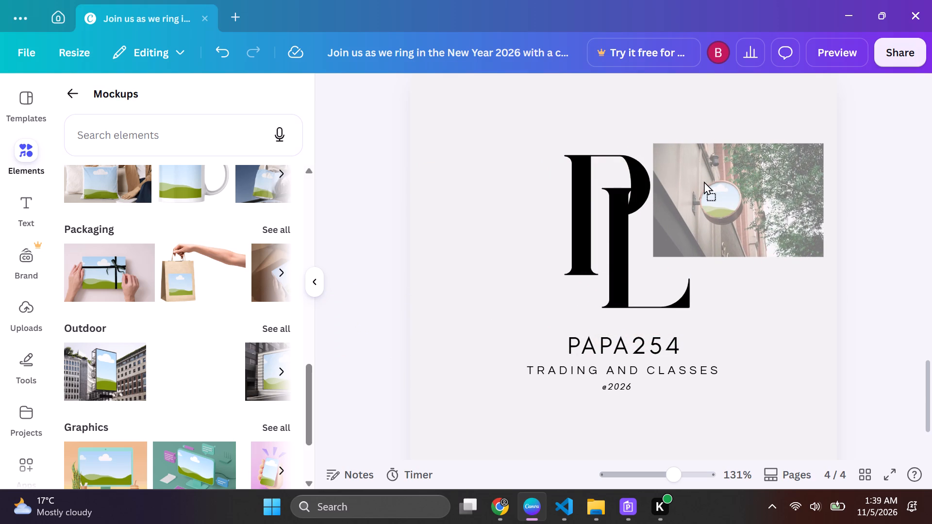
left_click_drag(704, 181, 709, 176)
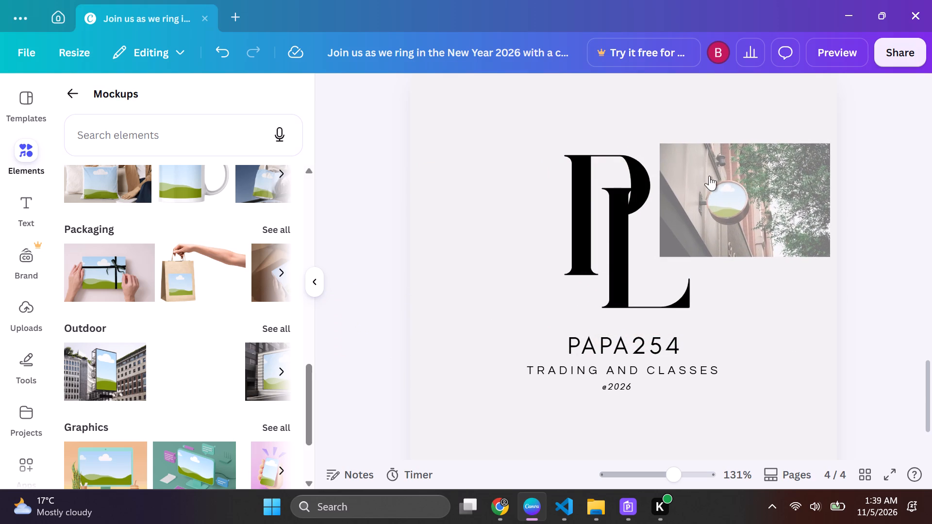
left_click_drag(709, 176, 709, 180)
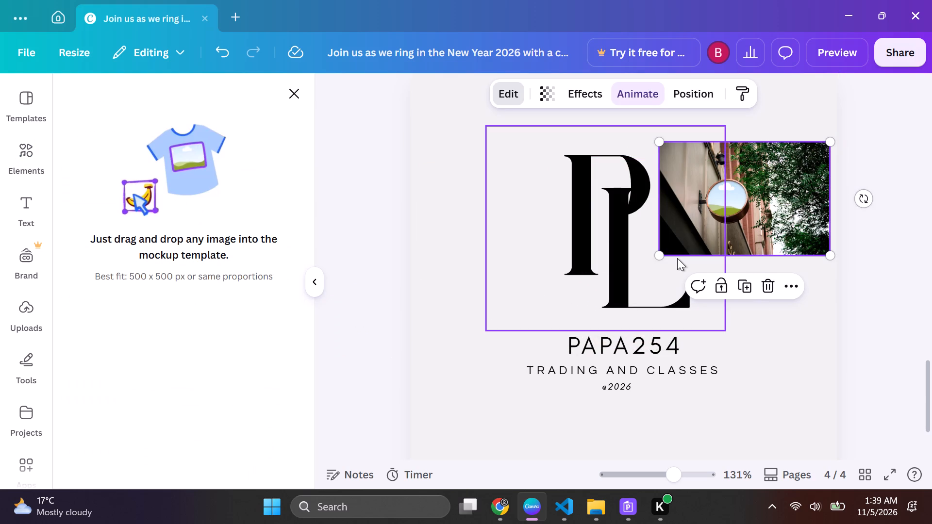
left_click_drag(661, 258, 661, 256)
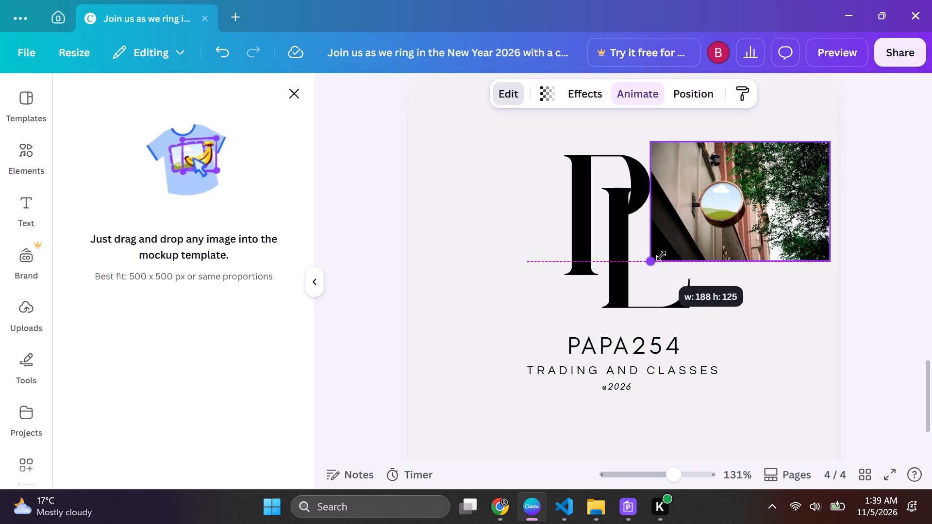
left_click_drag(661, 256, 667, 253)
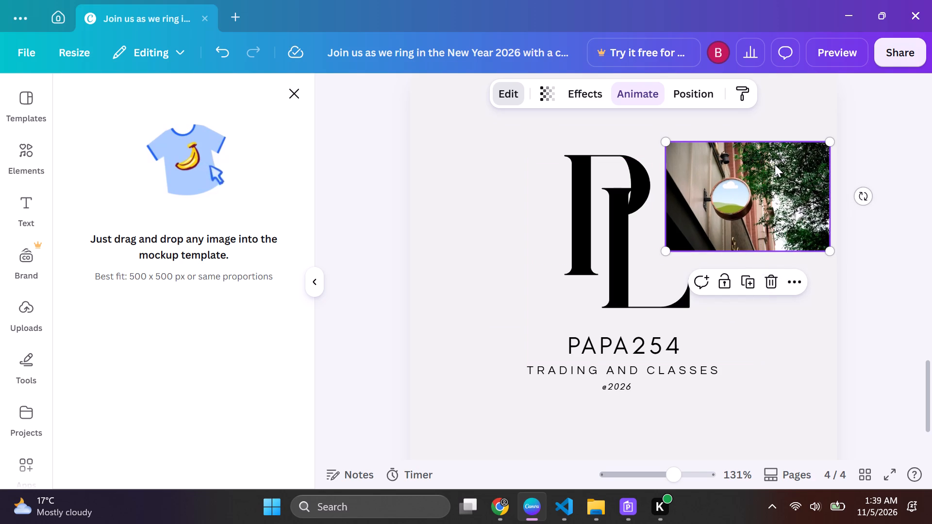
left_click_drag(775, 164, 632, 416)
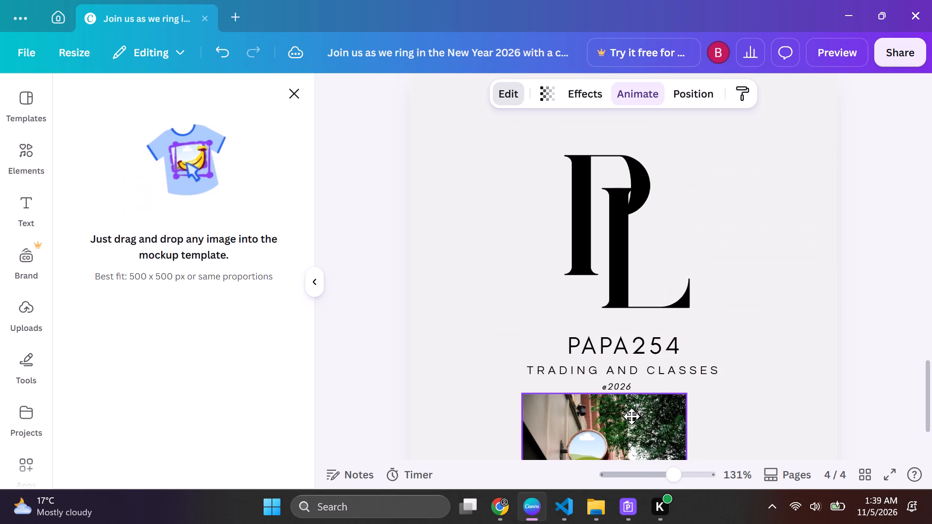
left_click_drag(632, 416, 635, 416)
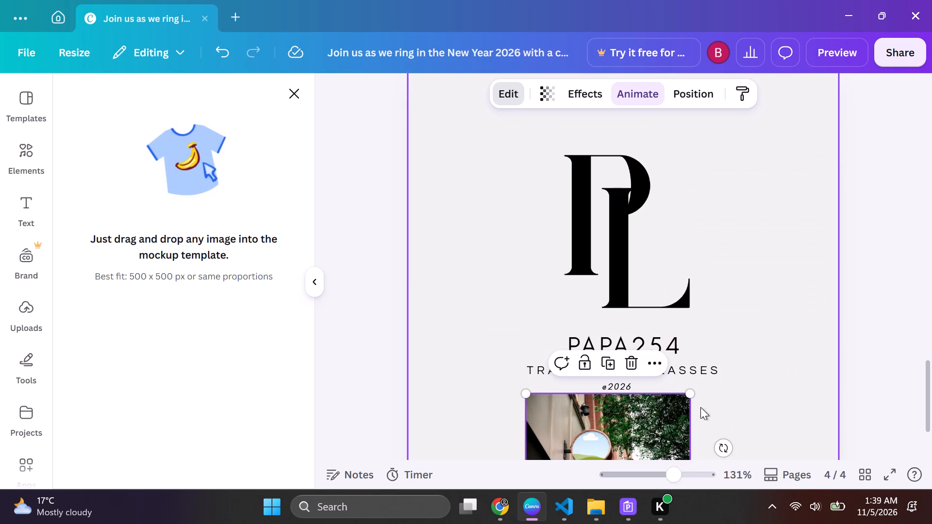
scroll(782, 378, "down", 5)
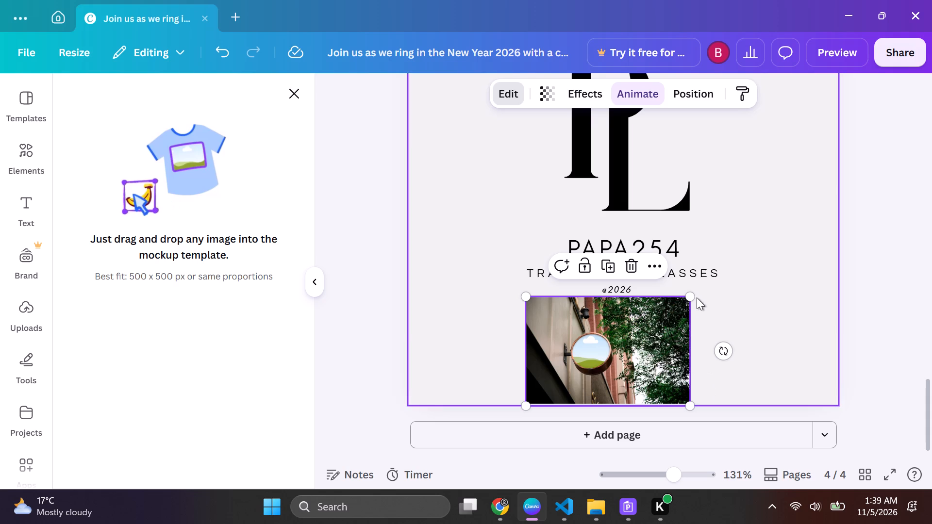
left_click_drag(693, 297, 700, 306)
left_click_drag(694, 404, 695, 404)
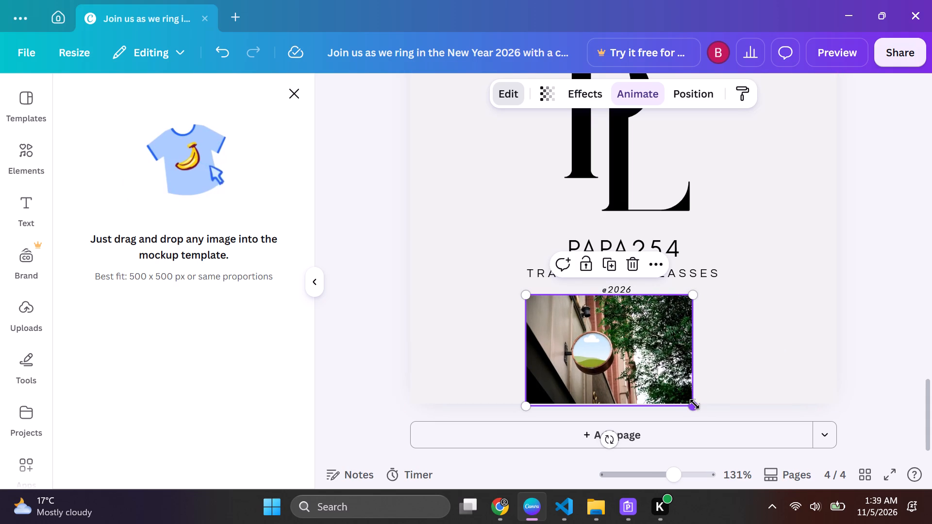
left_click_drag(695, 404, 891, 330)
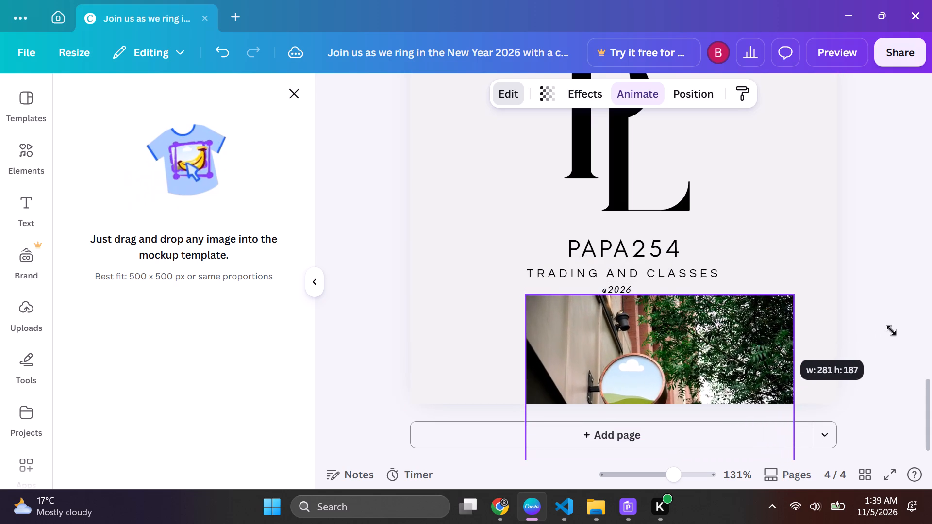
left_click_drag(891, 330, 931, 321)
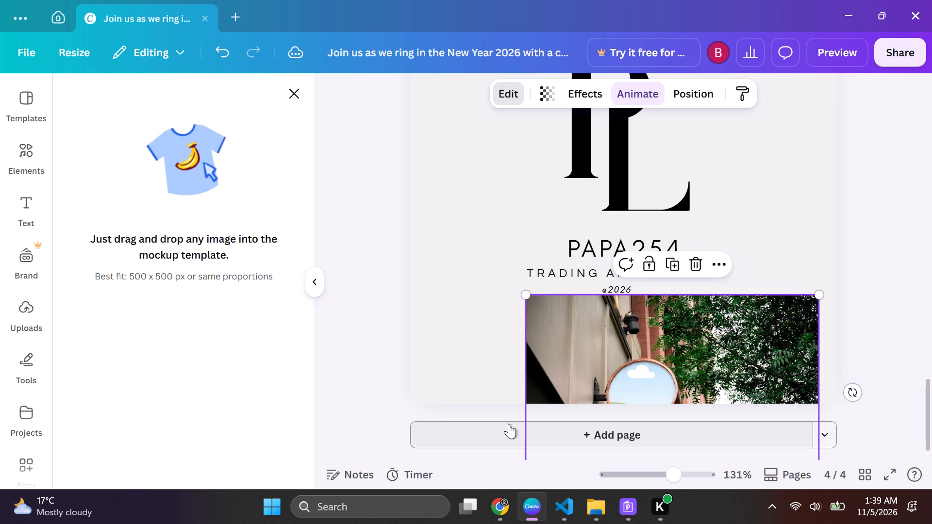
left_click_drag(522, 293, 515, 295)
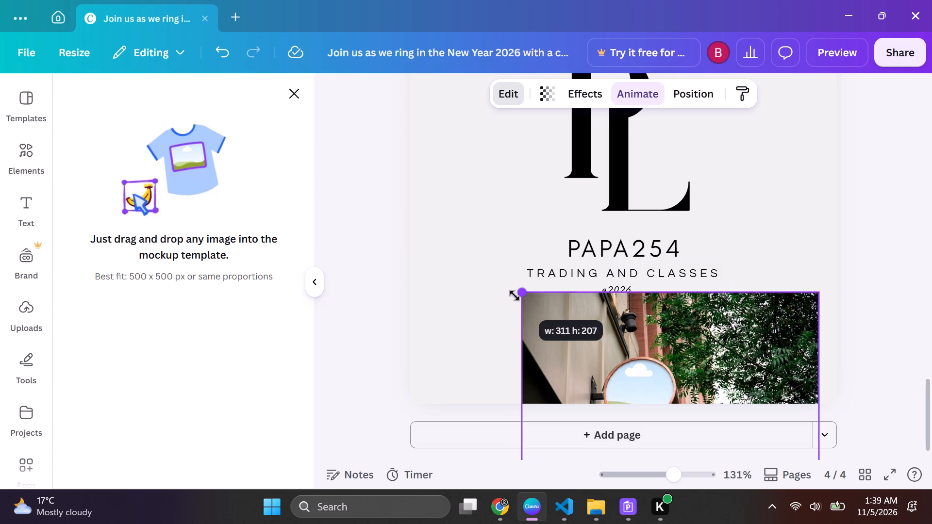
left_click_drag(515, 295, 521, 319)
scroll(677, 254, "down", 6)
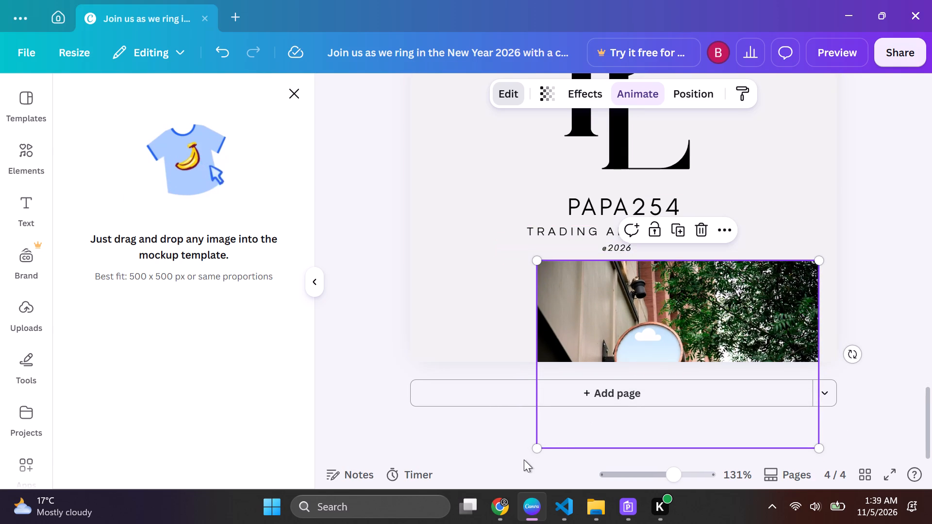
left_click_drag(536, 448, 431, 449)
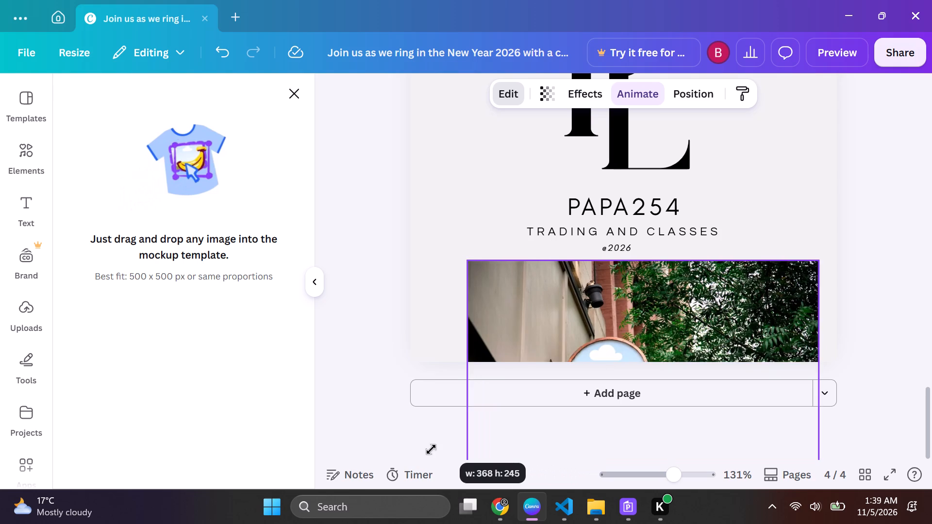
left_click_drag(431, 449, 368, 458)
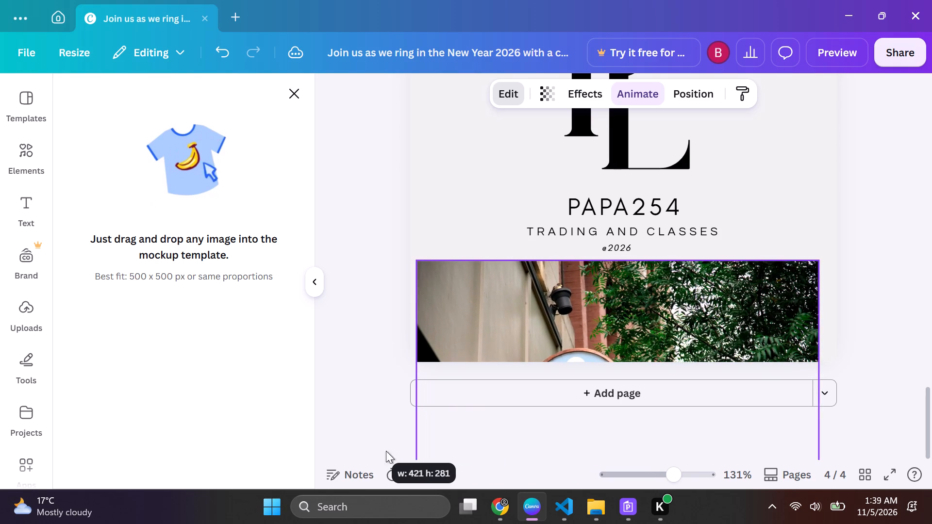
scroll(589, 334, "down", 2)
scroll(589, 334, "up", 3)
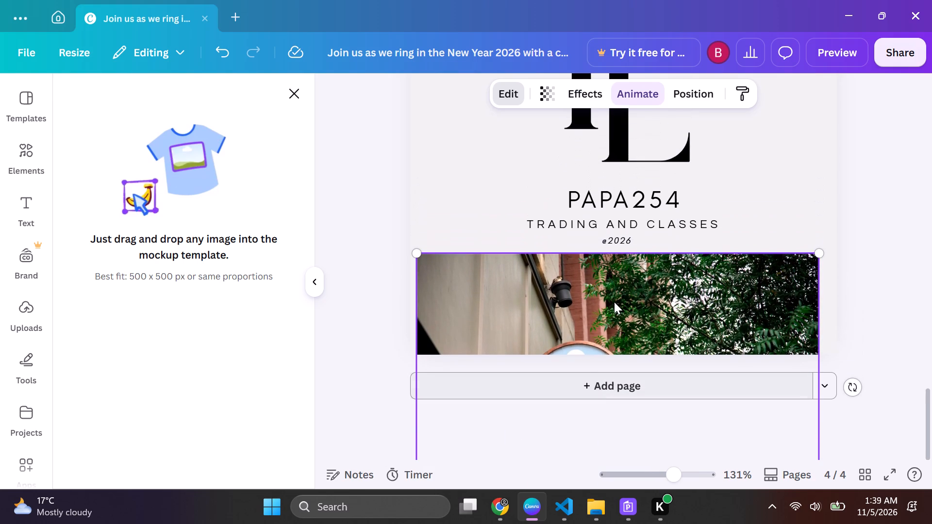
left_click(645, 250)
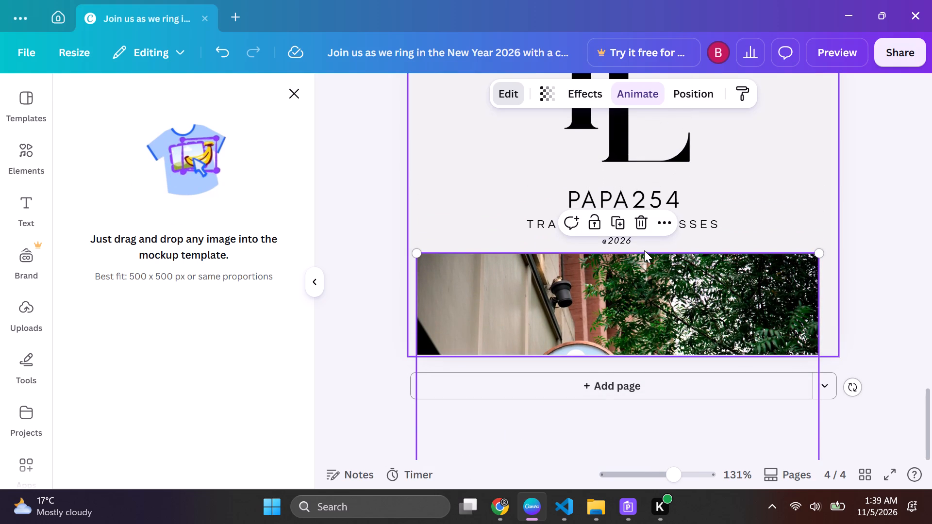
left_click_drag(632, 251, 634, 240)
left_click(655, 317)
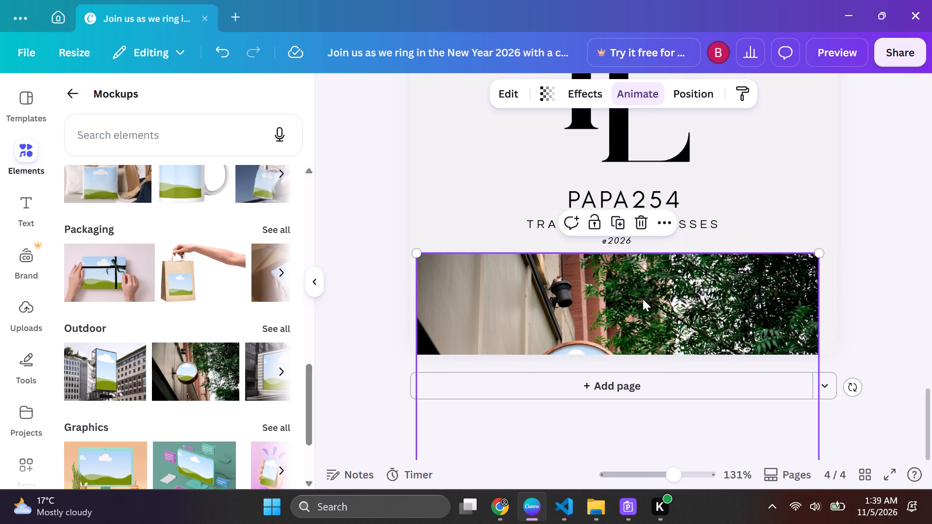
left_click(643, 299)
left_click_drag(643, 299, 642, 261)
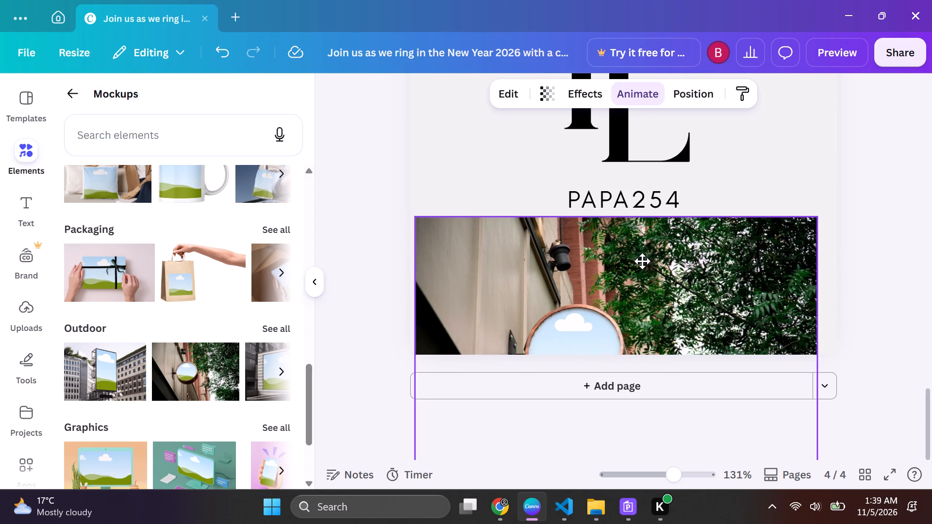
left_click_drag(642, 261, 650, 257)
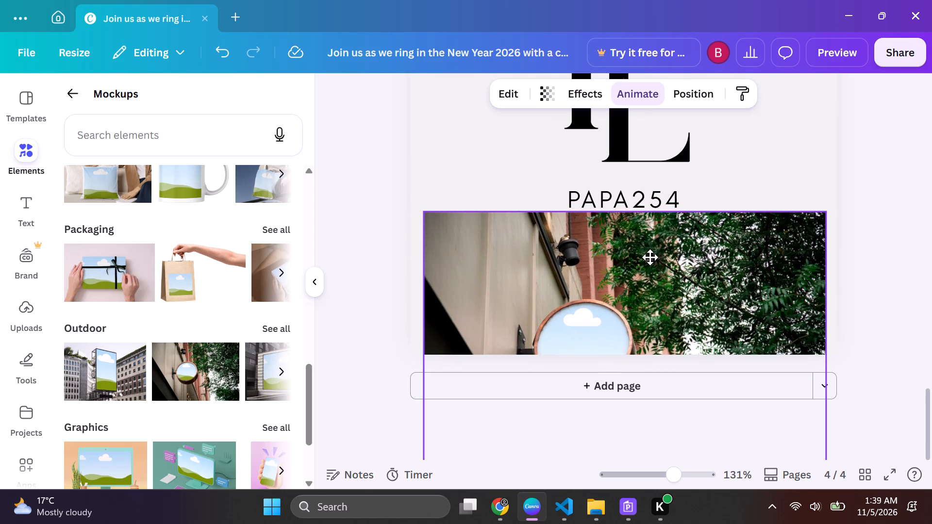
left_click_drag(650, 257, 648, 229)
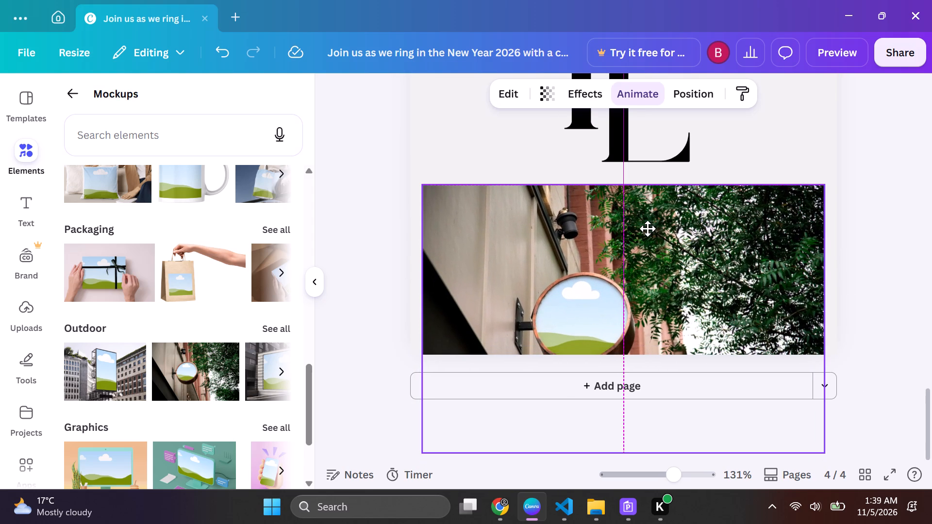
left_click_drag(648, 229, 650, 210)
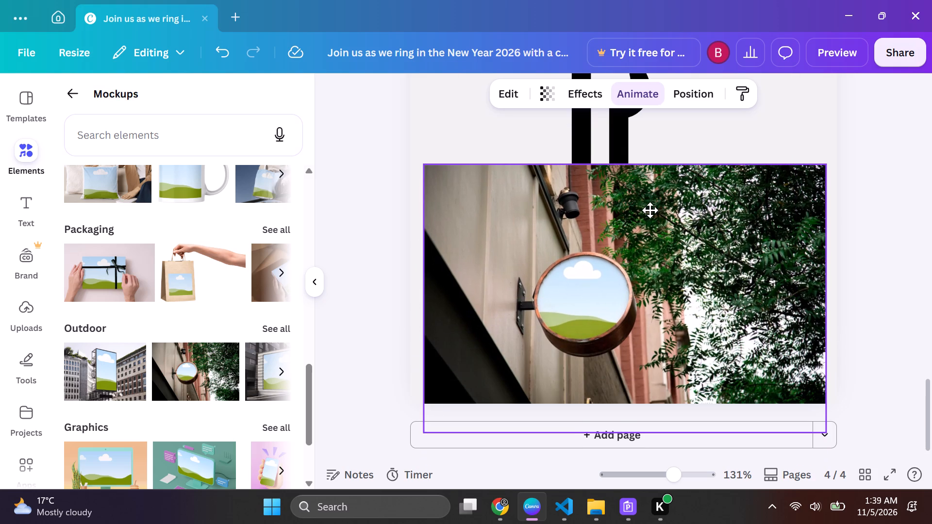
left_click_drag(650, 210, 655, 286)
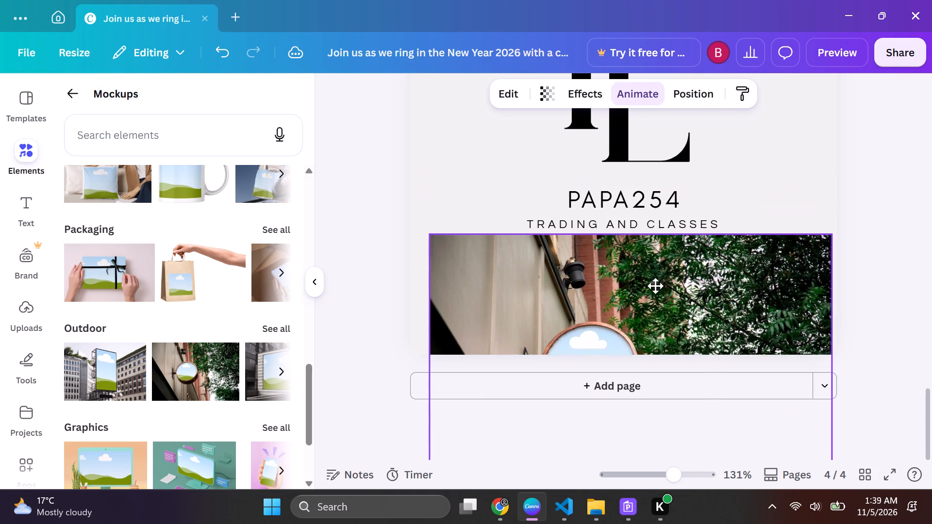
left_click_drag(655, 286, 654, 295)
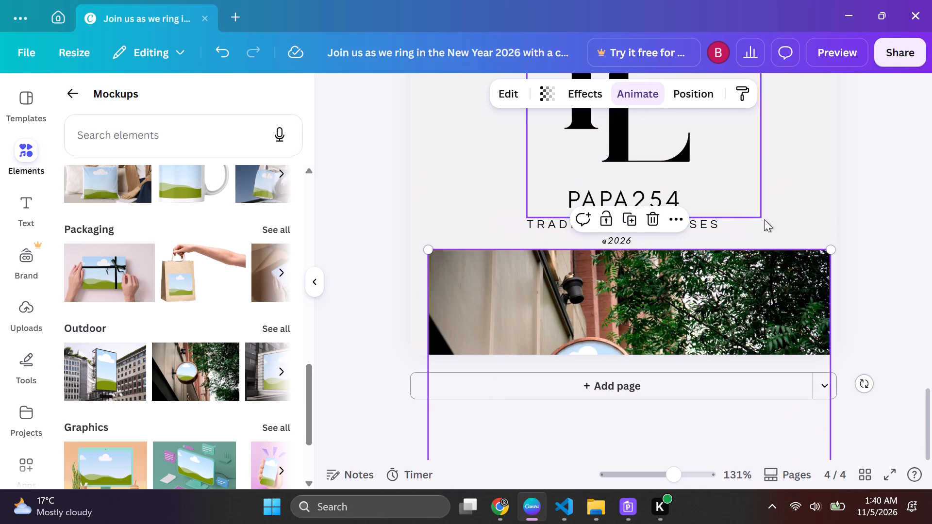
left_click(796, 198)
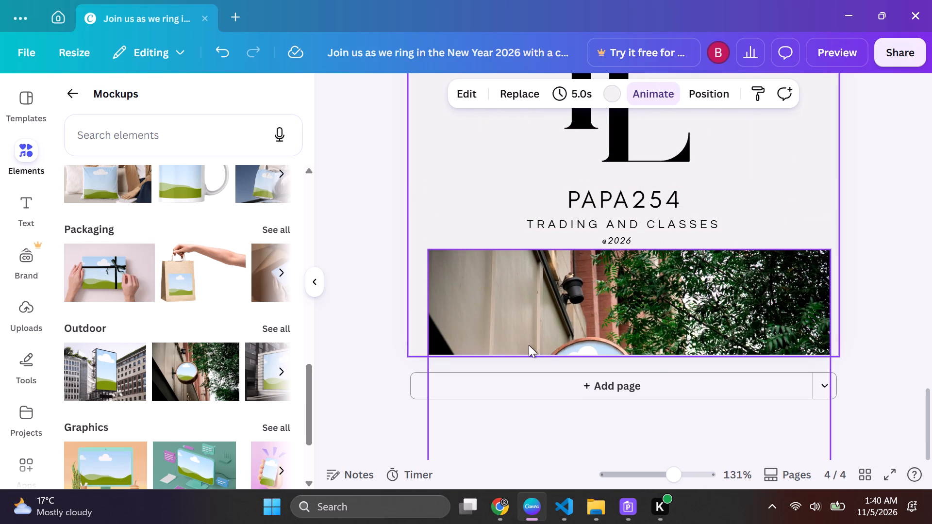
Enlarge the sign mockup from its upper corners until it spans nearly the full width of page 4.
left_click(427, 323)
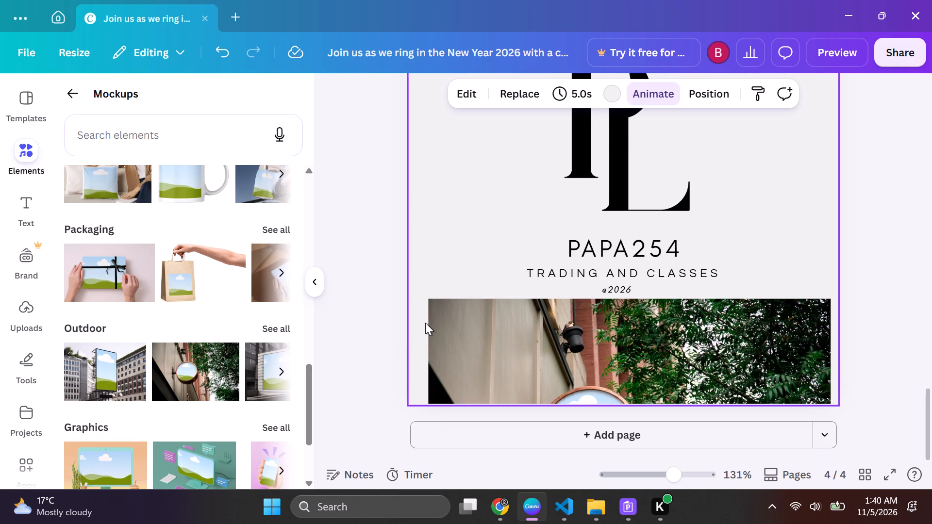
left_click(429, 323)
left_click_drag(431, 296, 429, 296)
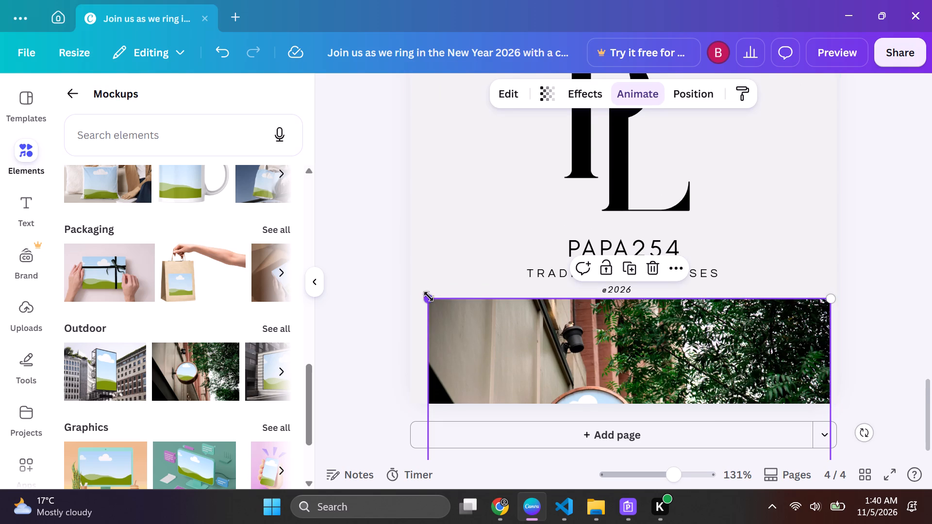
left_click_drag(429, 296, 410, 300)
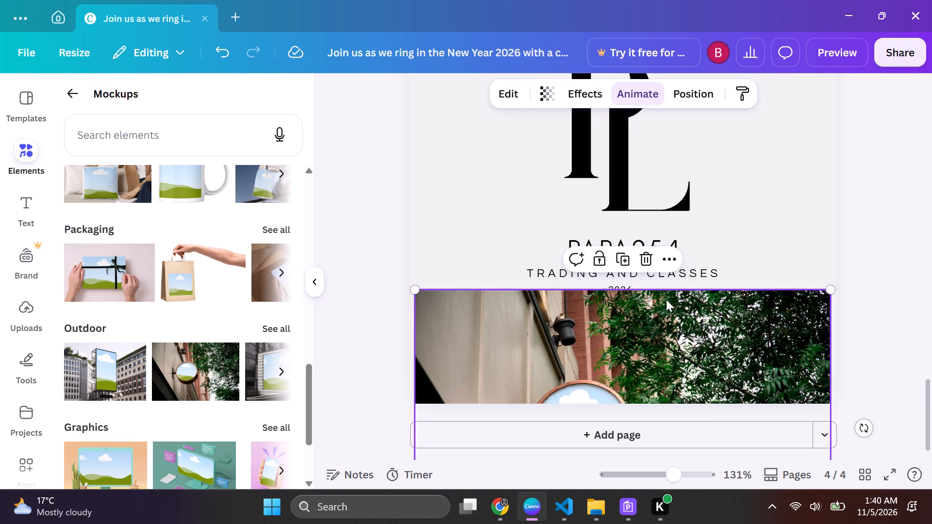
left_click_drag(832, 287, 832, 287)
left_click_drag(832, 287, 839, 285)
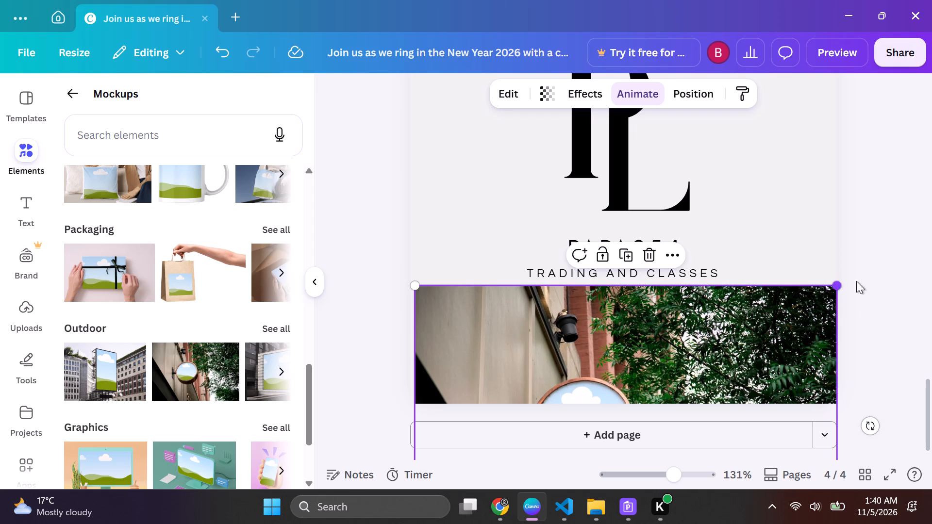
left_click(799, 220)
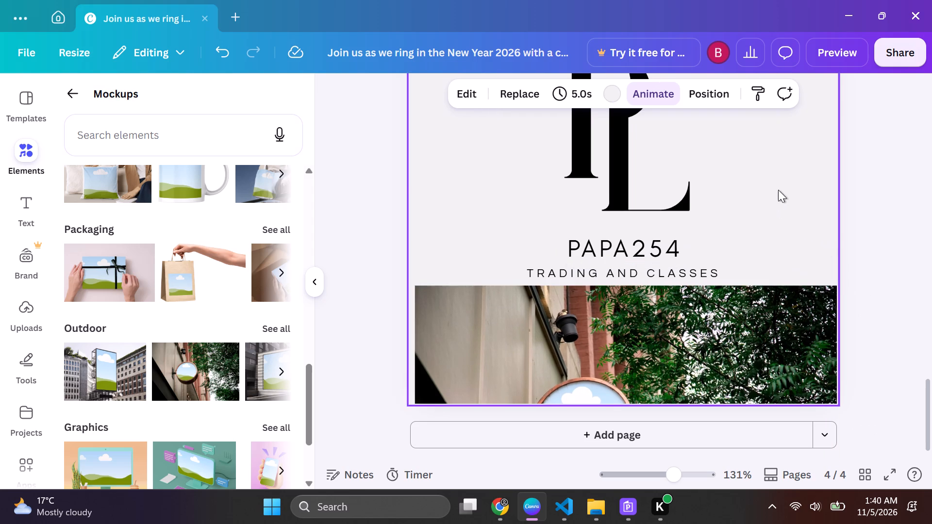
Place the hand-held paper bag mockup from the Packaging mockups beside the page 4 monogram, slightly overlapping its right side.
scroll(778, 190, "up", 1)
scroll(778, 190, "down", 1)
scroll(778, 190, "up", 2)
scroll(778, 190, "down", 1)
scroll(778, 190, "up", 1)
scroll(802, 230, "up", 5)
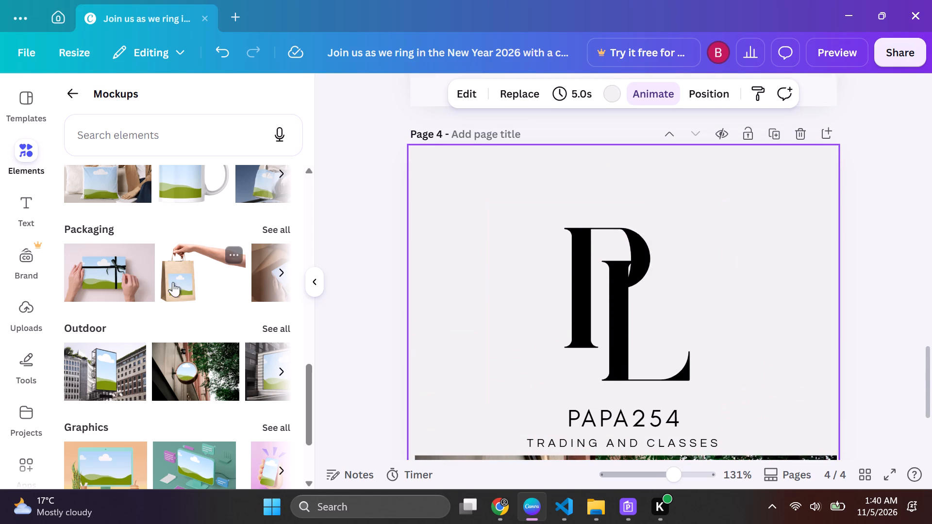
scroll(143, 281, "up", 4)
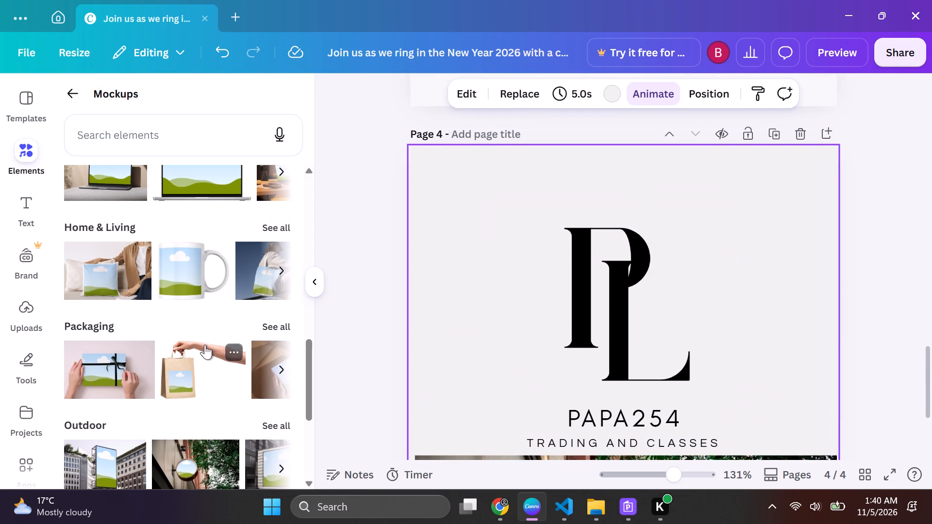
left_click_drag(181, 369, 604, 246)
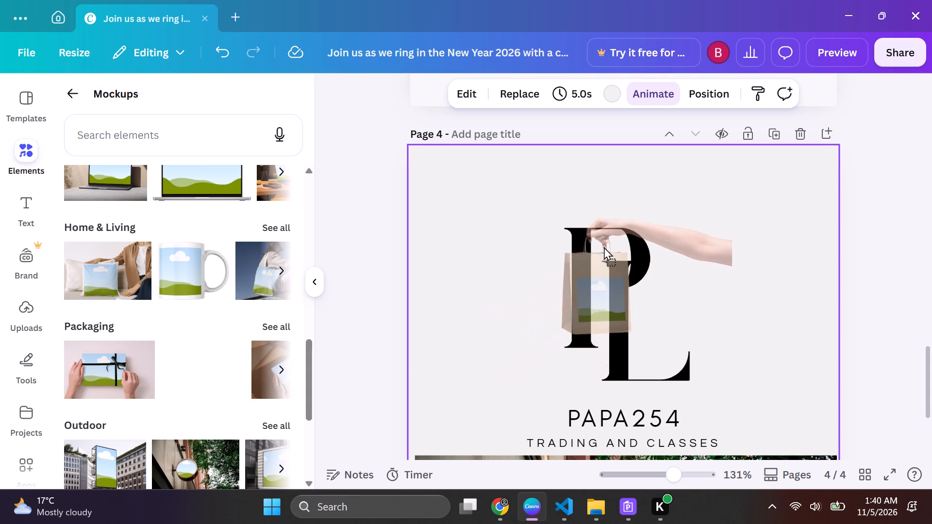
left_click_drag(604, 246, 694, 258)
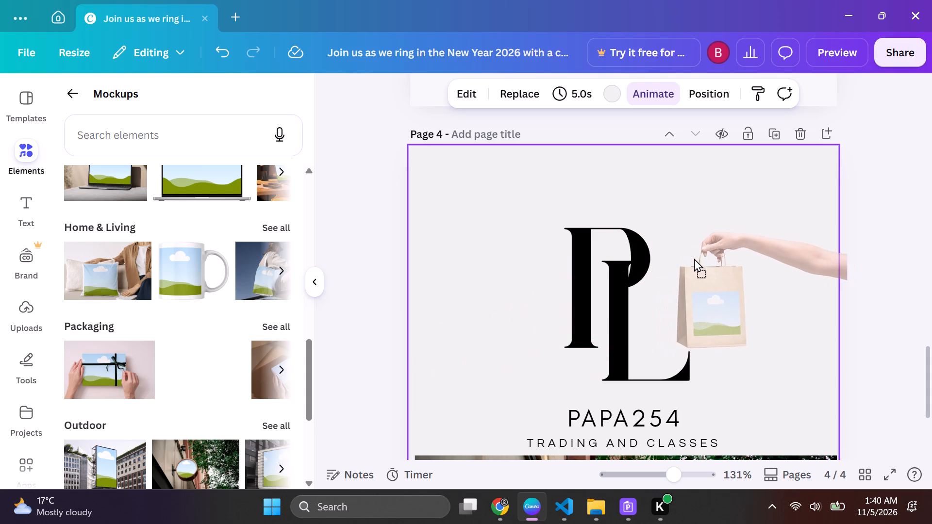
left_click_drag(694, 258, 667, 254)
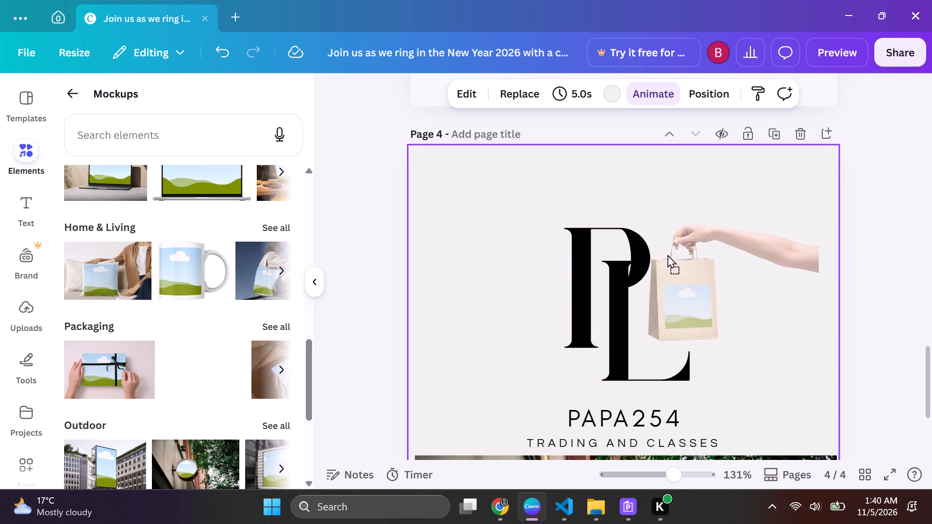
left_click_drag(667, 254, 663, 262)
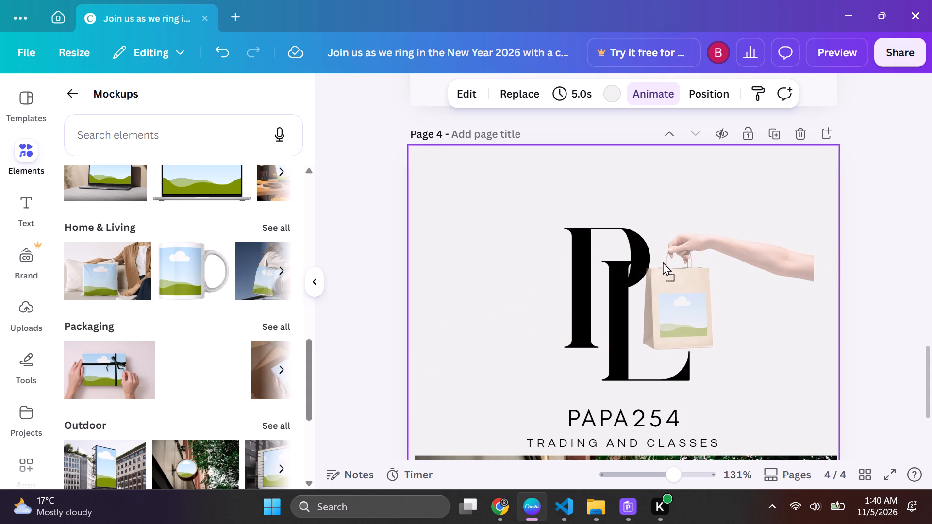
left_click_drag(663, 262, 665, 263)
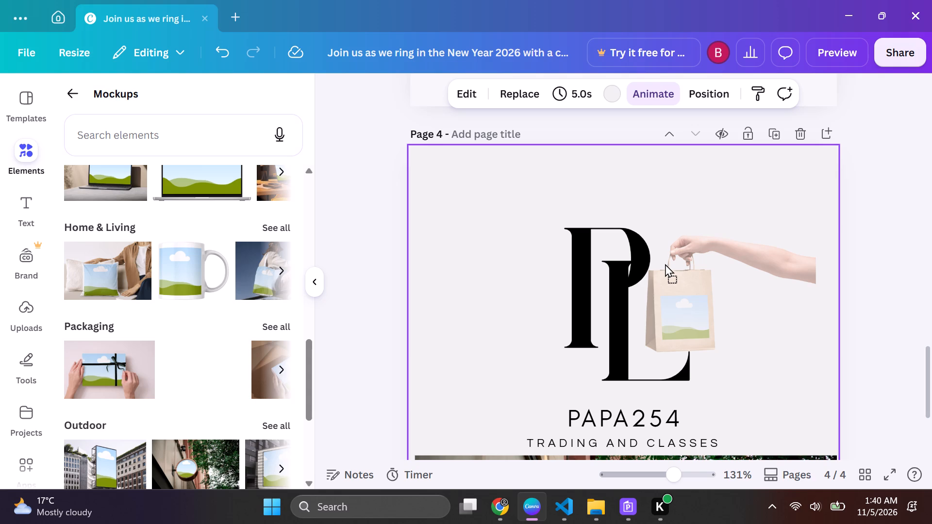
left_click_drag(665, 263, 668, 262)
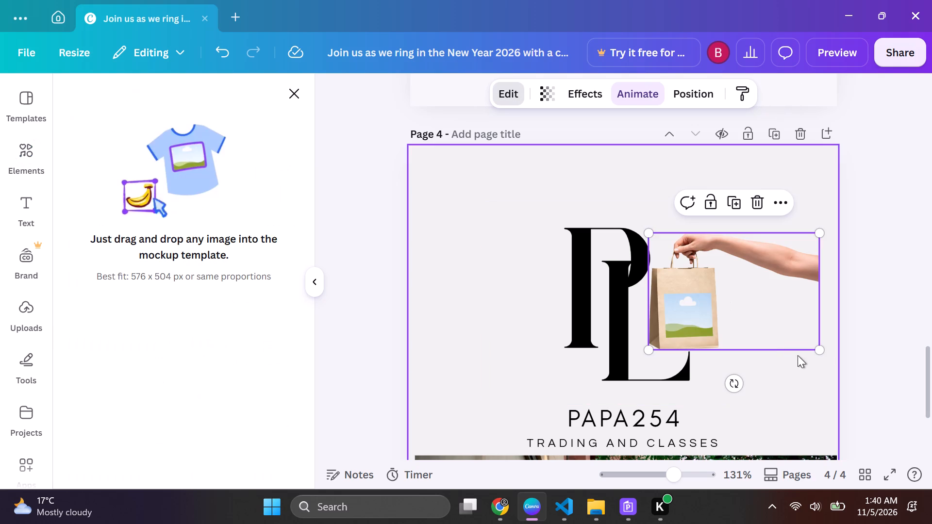
left_click(818, 384)
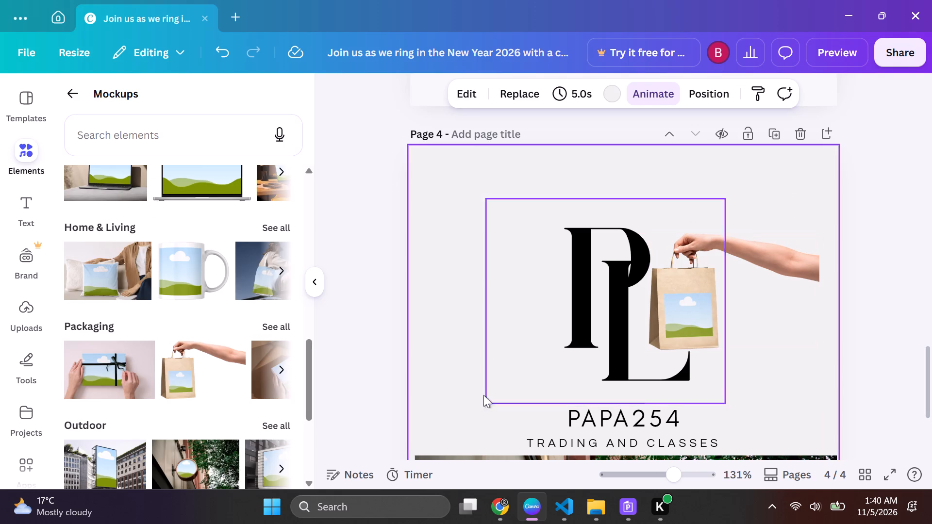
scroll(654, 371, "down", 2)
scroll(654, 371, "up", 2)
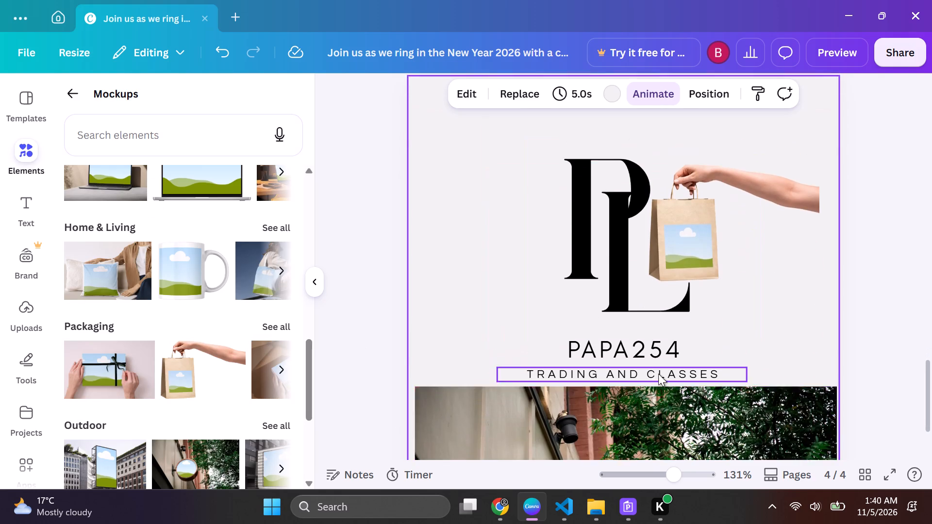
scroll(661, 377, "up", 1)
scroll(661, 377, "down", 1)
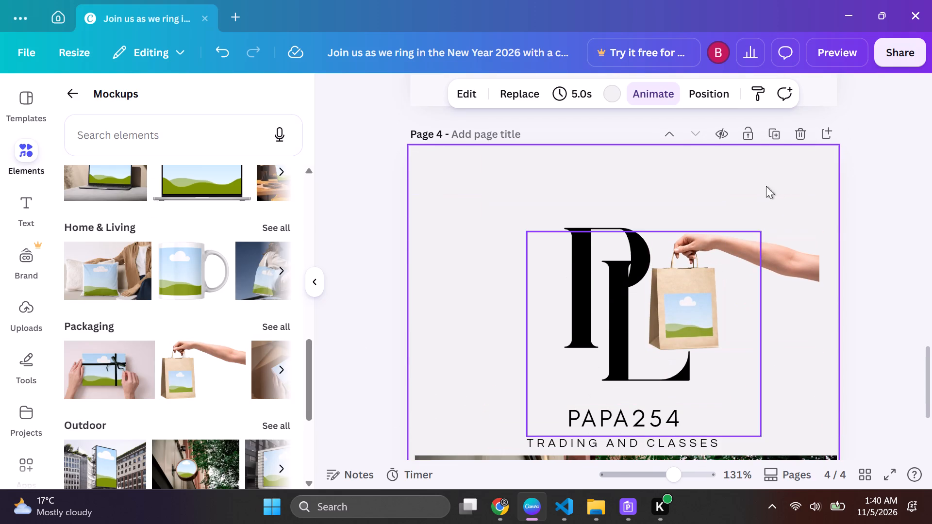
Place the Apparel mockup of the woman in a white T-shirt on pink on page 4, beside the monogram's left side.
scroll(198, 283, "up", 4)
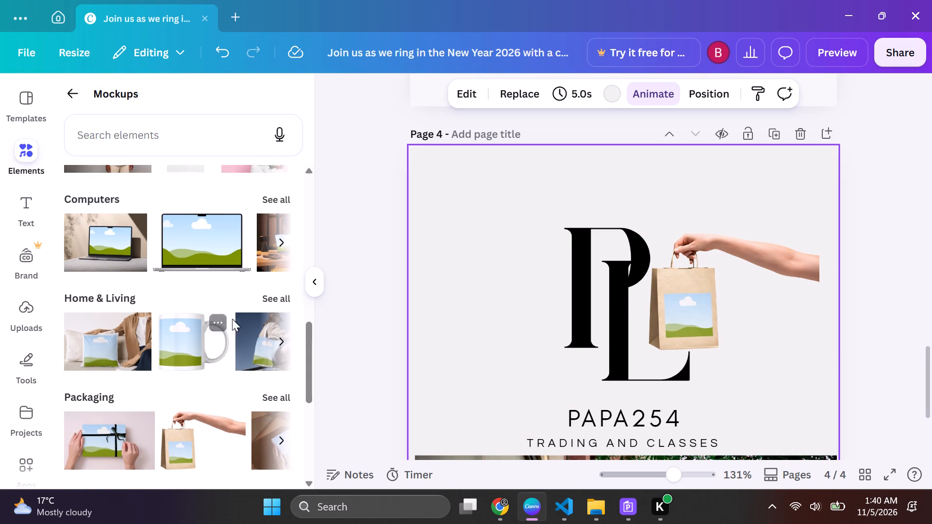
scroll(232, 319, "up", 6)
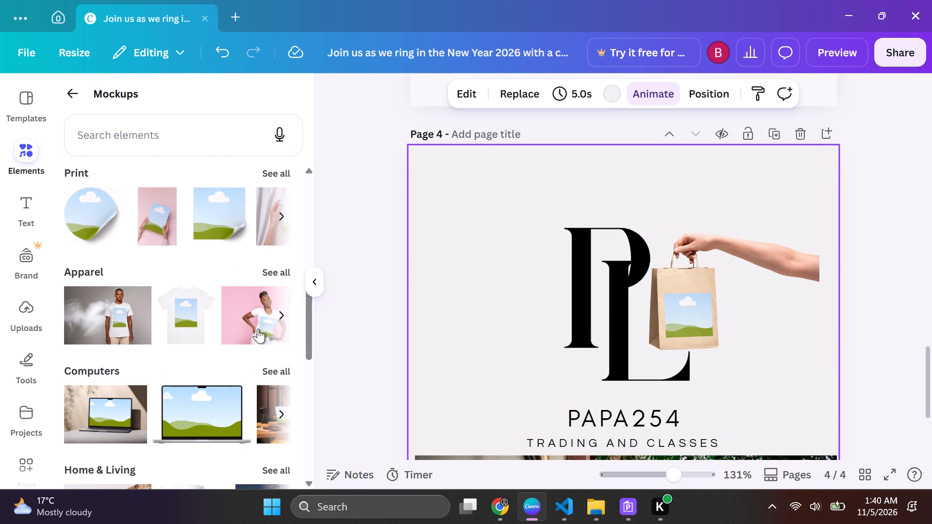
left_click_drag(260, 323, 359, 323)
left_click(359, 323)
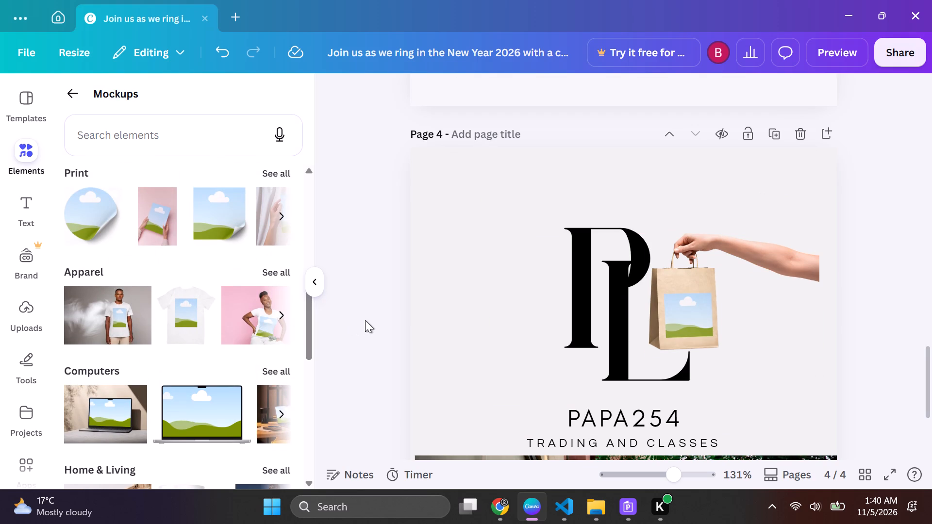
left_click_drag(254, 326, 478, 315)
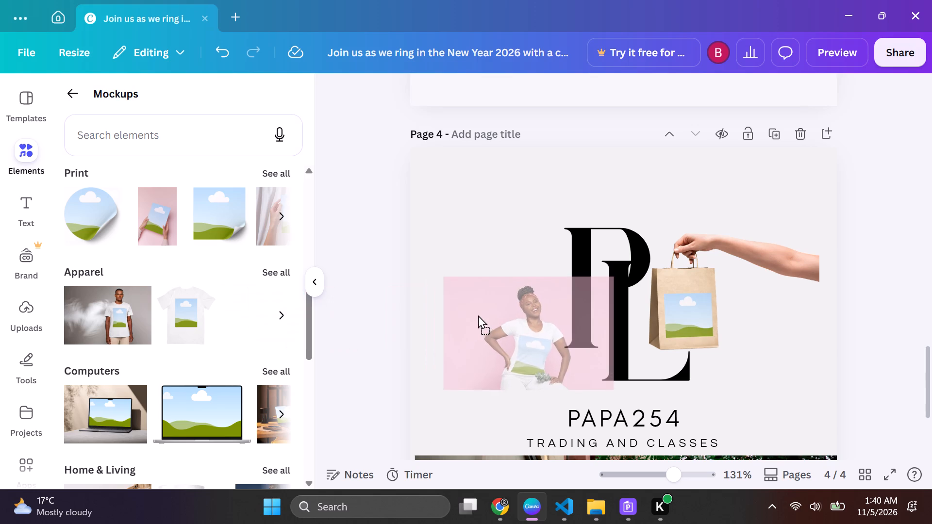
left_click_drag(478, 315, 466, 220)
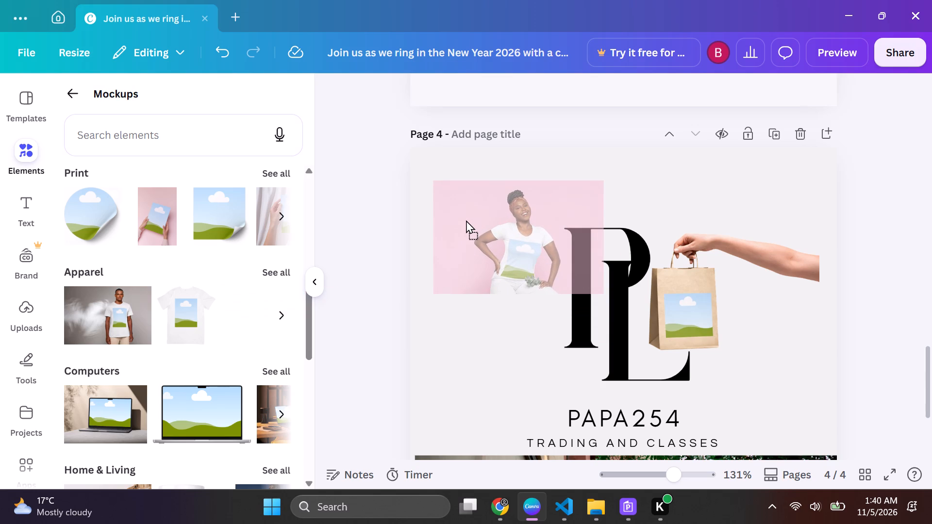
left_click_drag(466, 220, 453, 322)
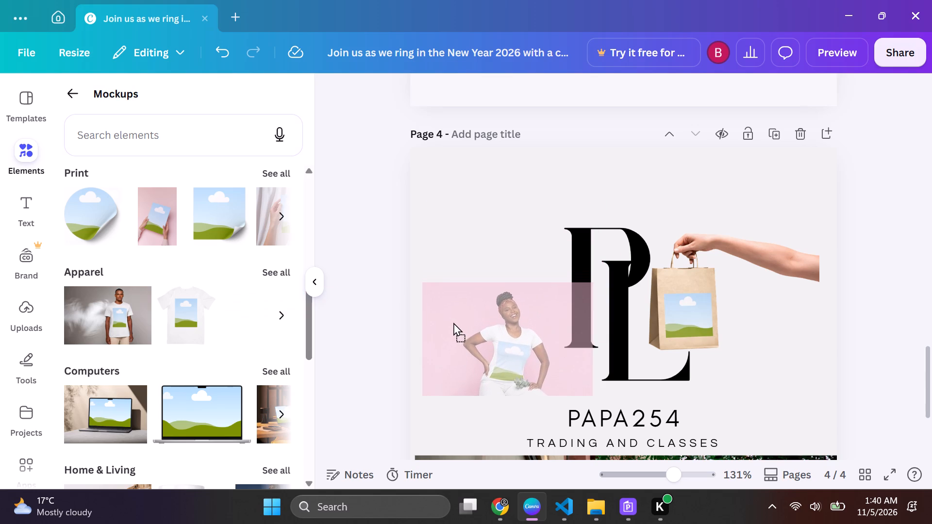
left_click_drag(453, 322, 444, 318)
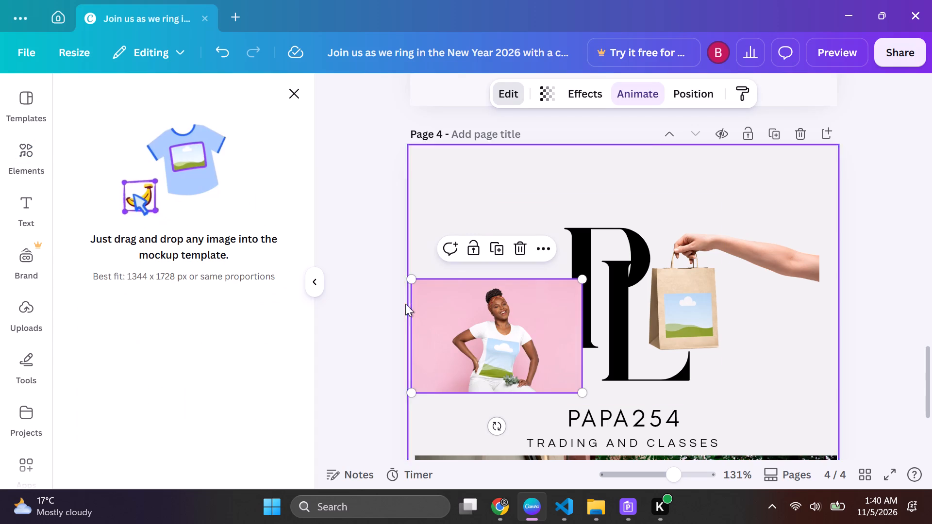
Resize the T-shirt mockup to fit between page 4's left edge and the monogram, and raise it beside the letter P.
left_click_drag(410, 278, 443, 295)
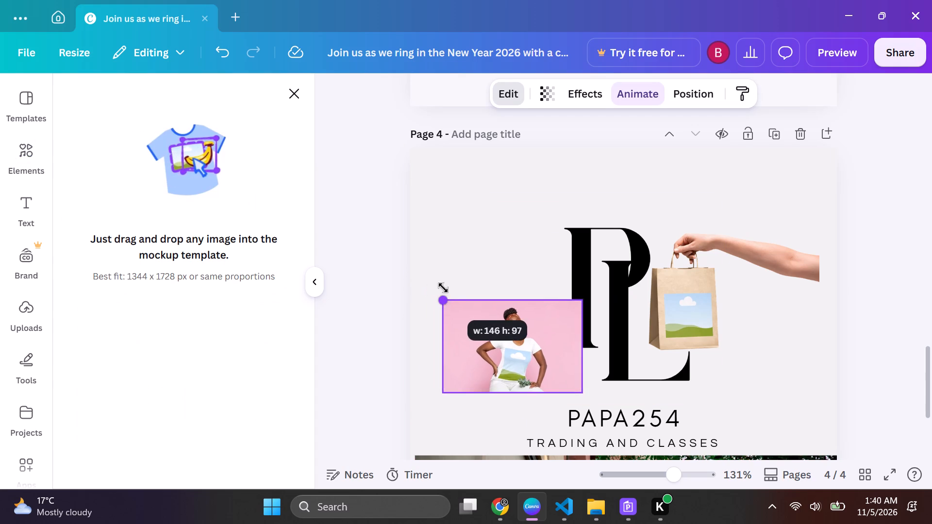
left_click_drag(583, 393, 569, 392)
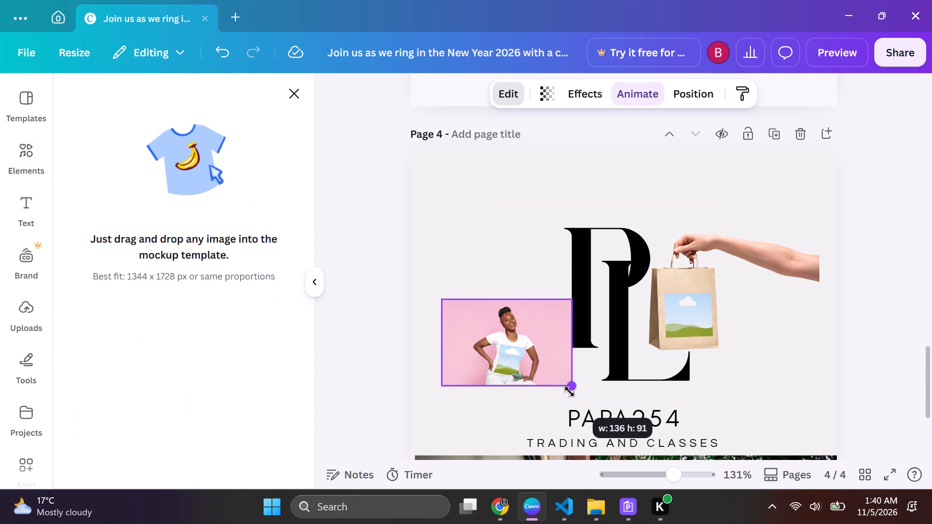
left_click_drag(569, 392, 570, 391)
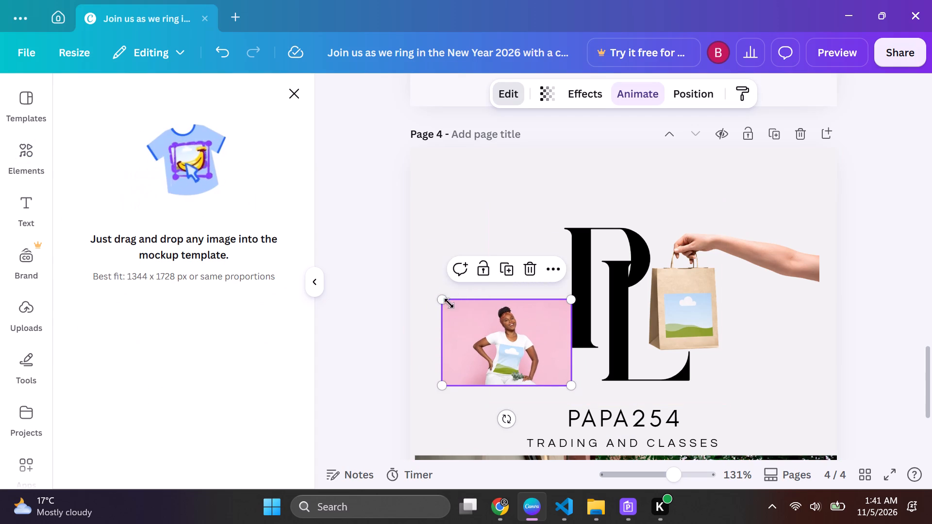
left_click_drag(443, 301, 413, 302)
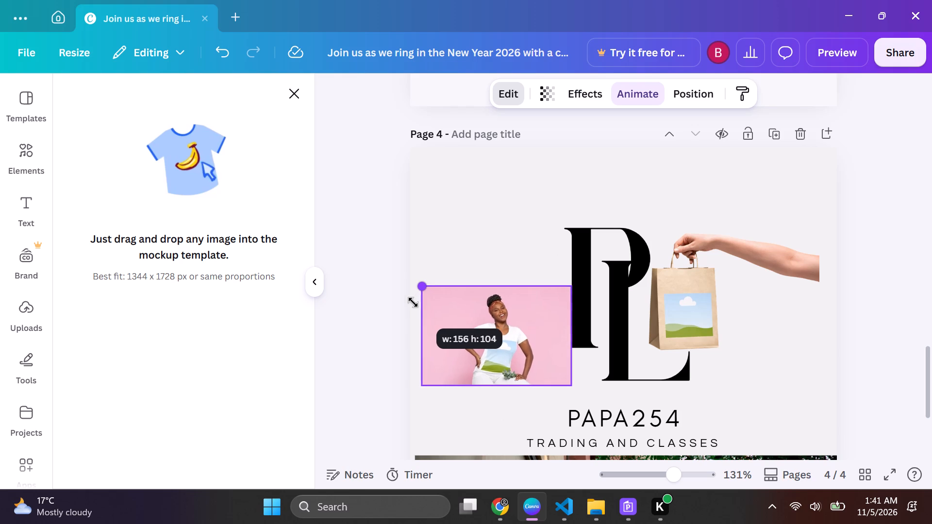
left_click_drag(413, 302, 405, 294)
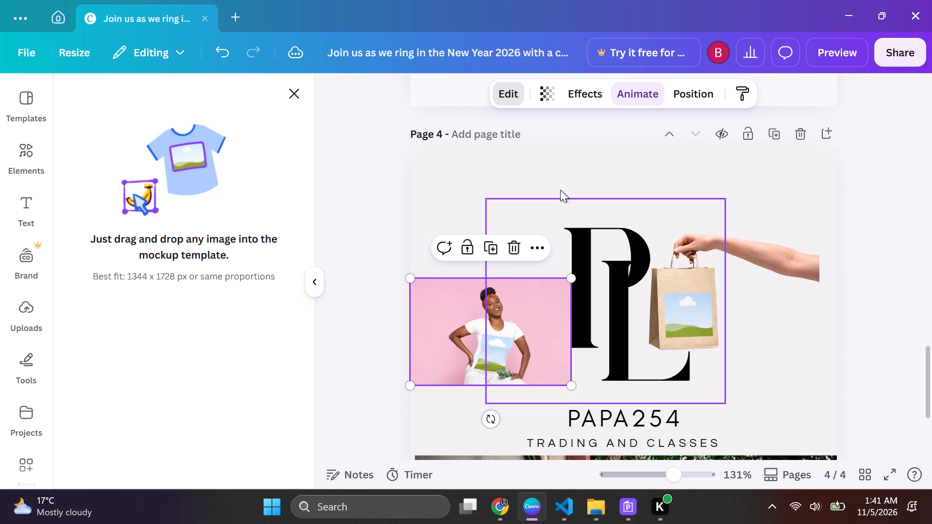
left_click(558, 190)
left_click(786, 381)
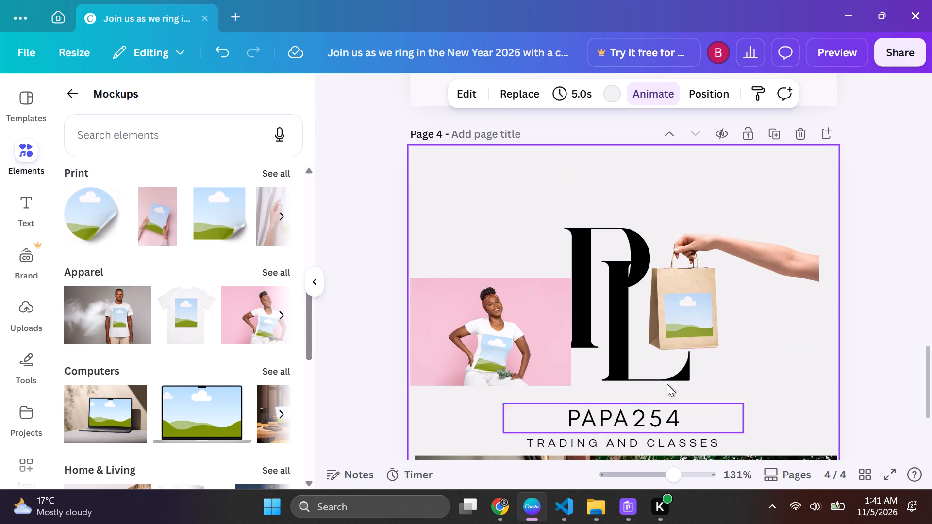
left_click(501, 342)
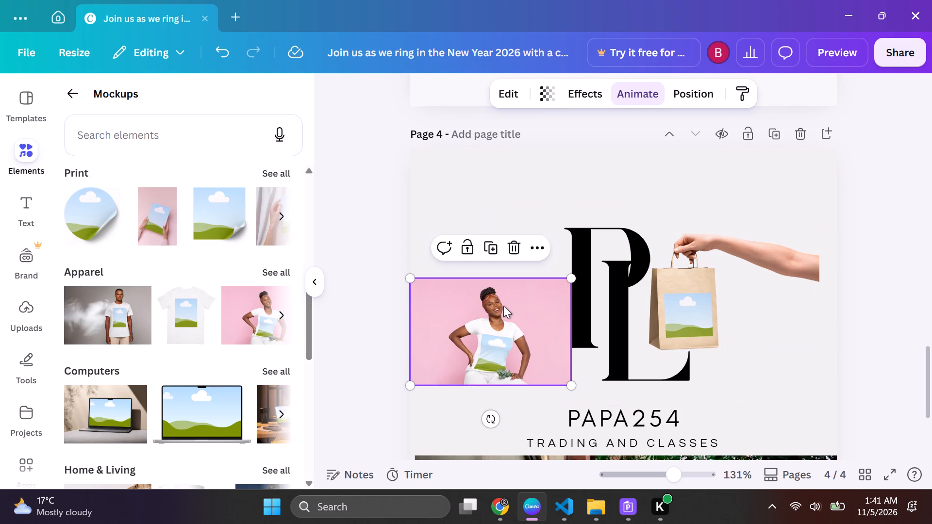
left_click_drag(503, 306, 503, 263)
Move the paper bag mockup from the monogram's right side to its upper left, with the arm passing above the P.
left_click(702, 296)
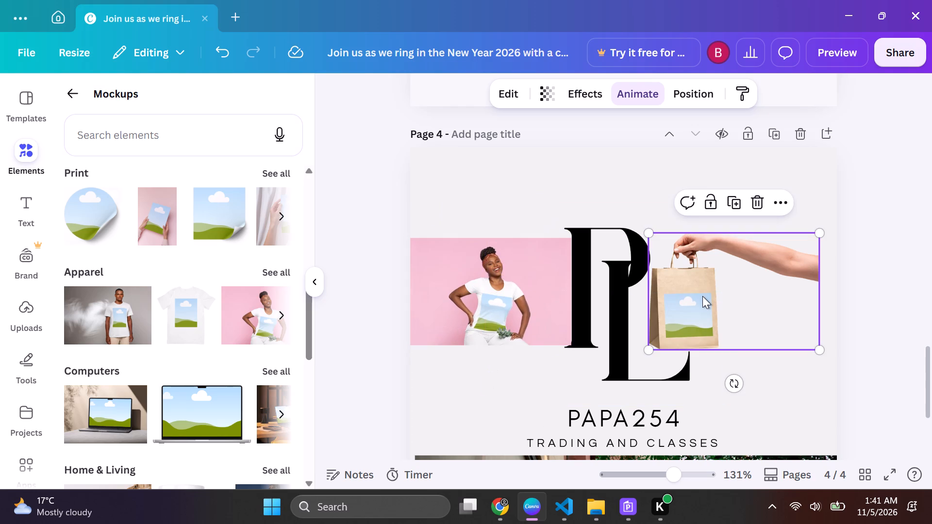
left_click_drag(702, 296, 701, 271)
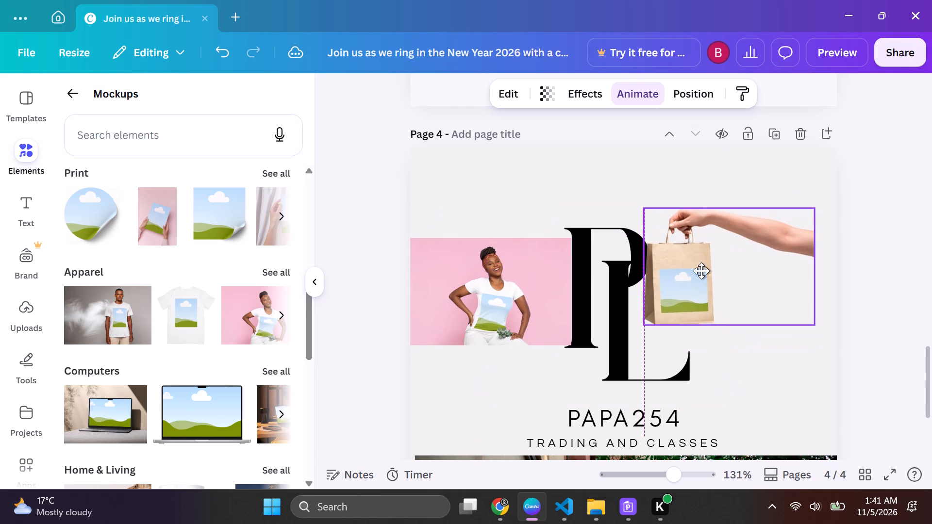
left_click_drag(701, 271, 710, 270)
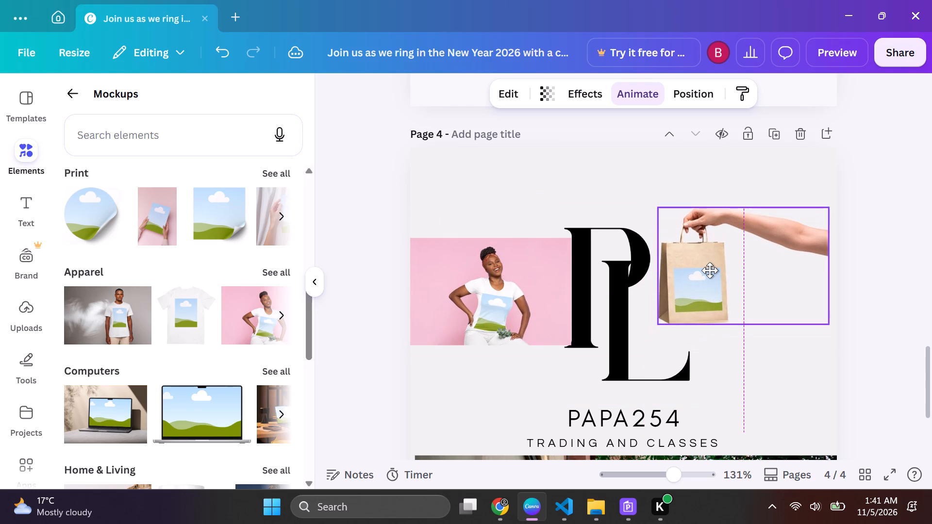
left_click_drag(710, 270, 569, 358)
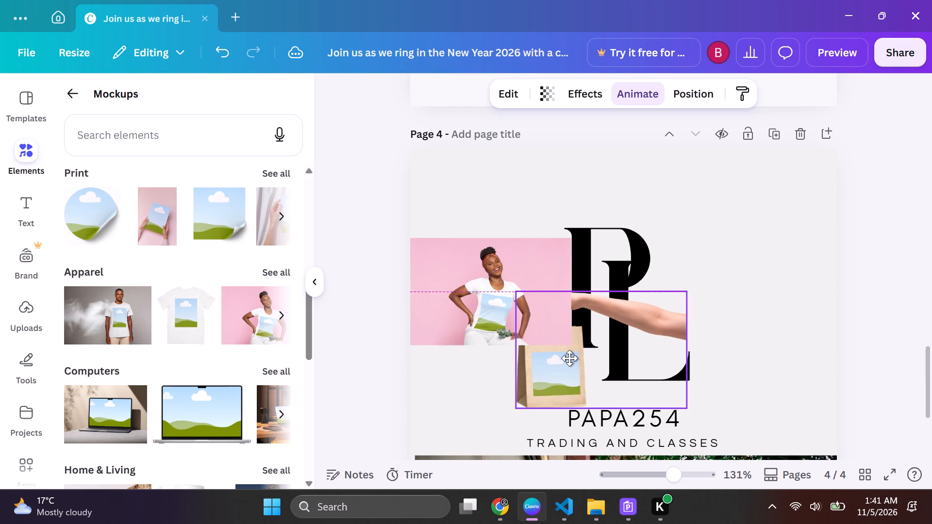
left_click_drag(569, 358, 519, 378)
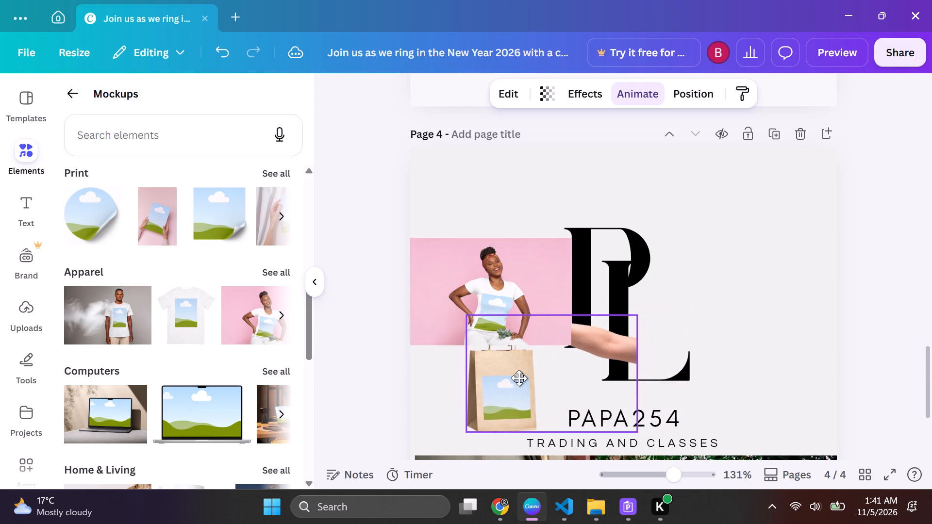
left_click_drag(519, 378, 567, 372)
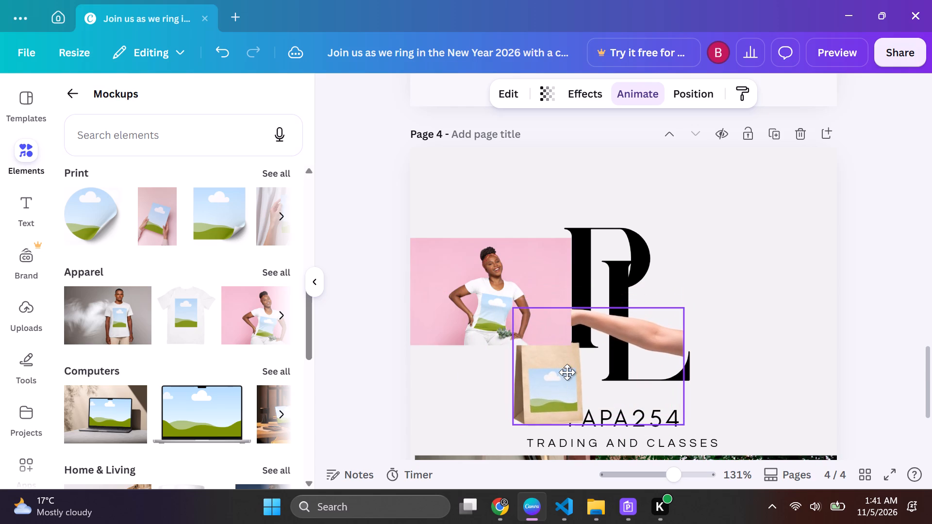
left_click_drag(567, 372, 582, 371)
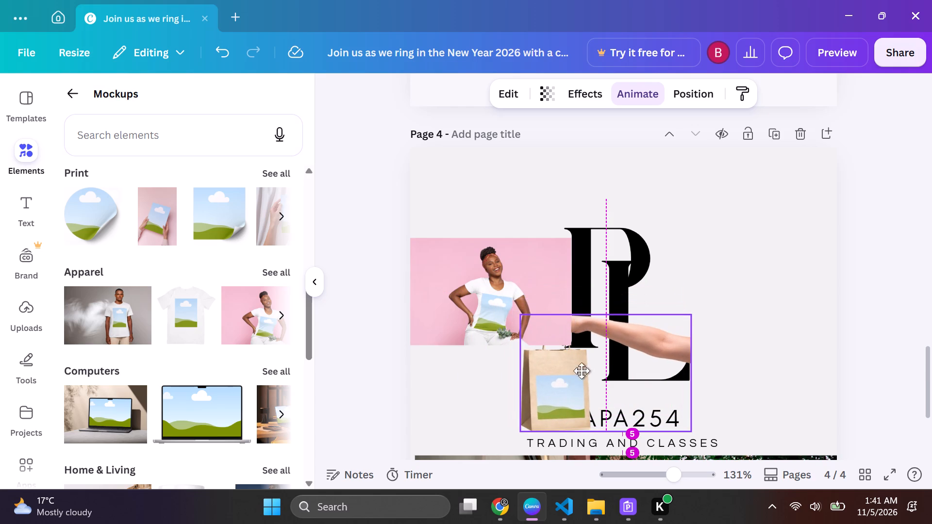
left_click_drag(582, 371, 706, 237)
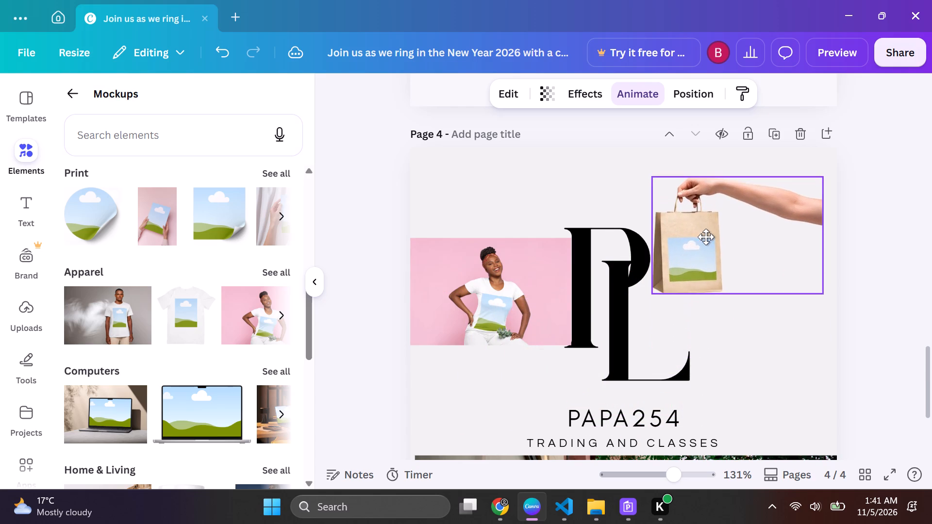
left_click_drag(706, 237, 546, 216)
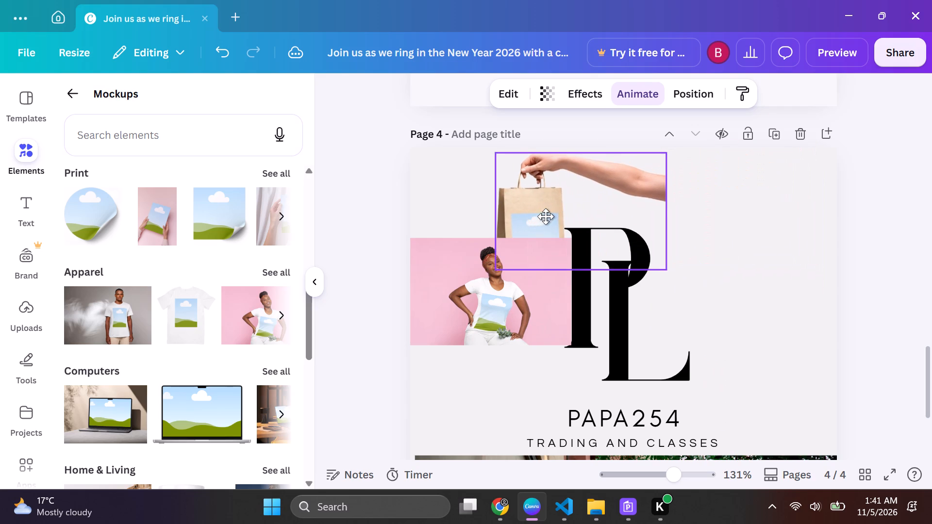
left_click_drag(546, 216, 547, 244)
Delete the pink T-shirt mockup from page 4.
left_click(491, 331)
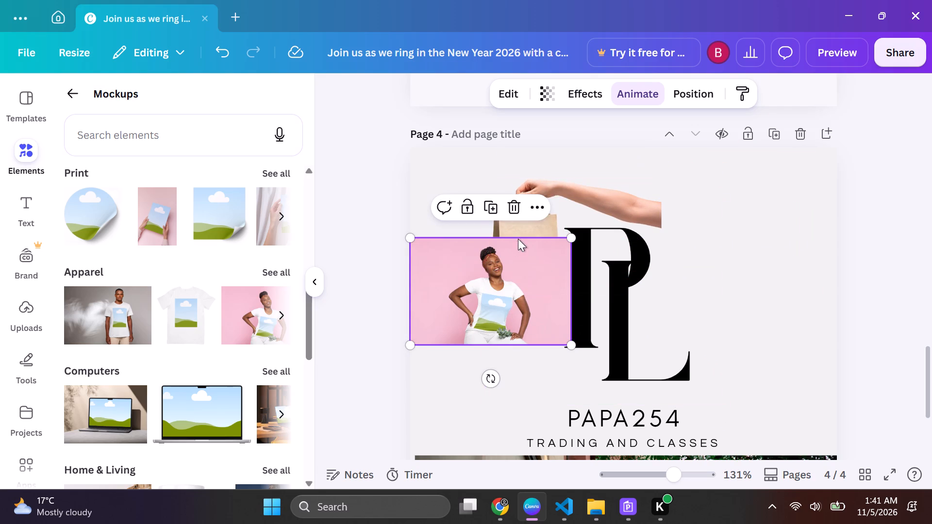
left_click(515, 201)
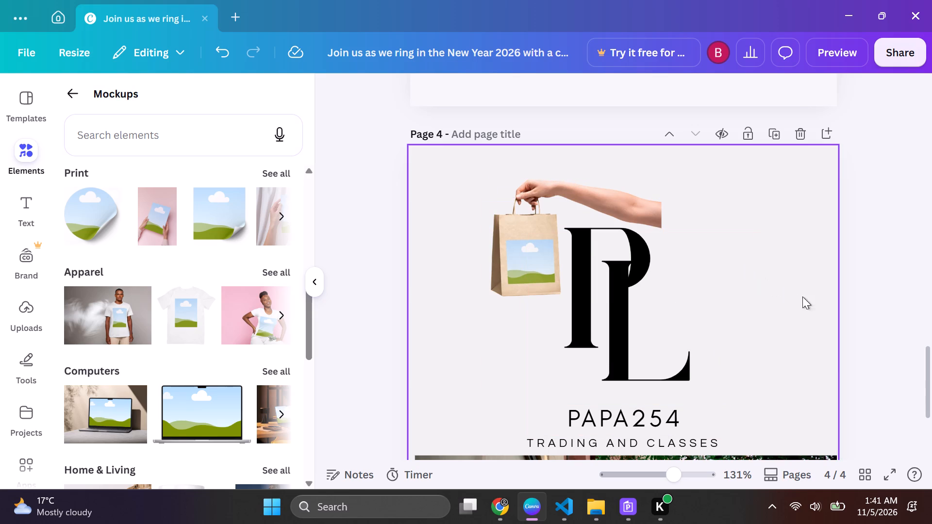
Raise the paper bag mockup to near page 4's top edge, with the bag against the upper left of the monogram.
left_click_drag(530, 246, 525, 240)
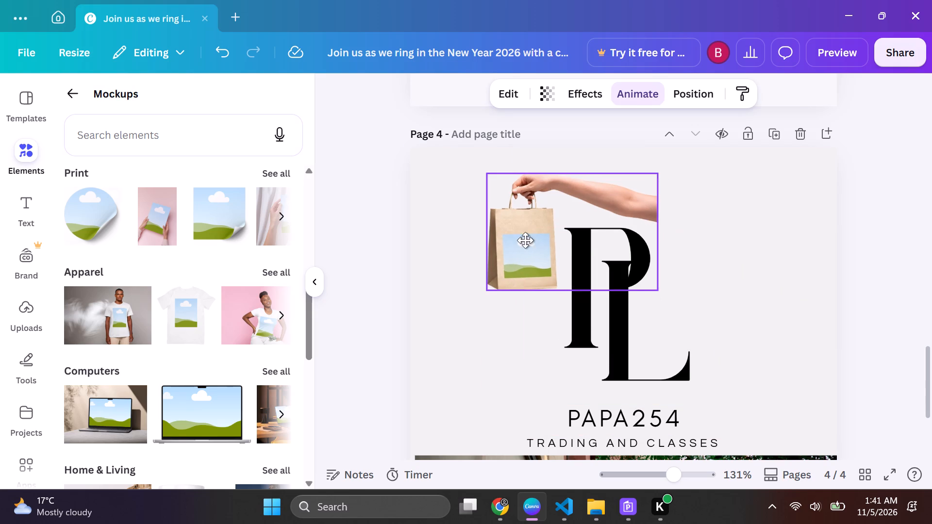
left_click_drag(525, 240, 529, 226)
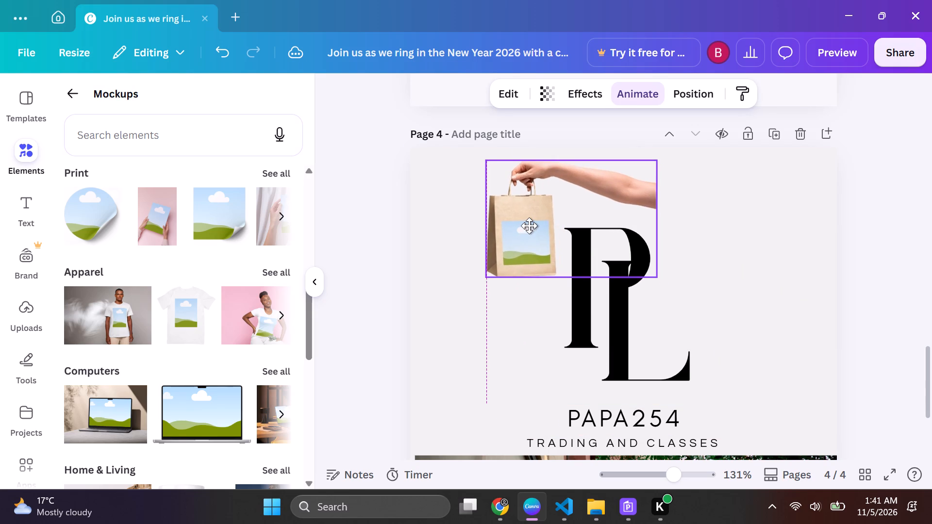
left_click_drag(529, 226, 532, 222)
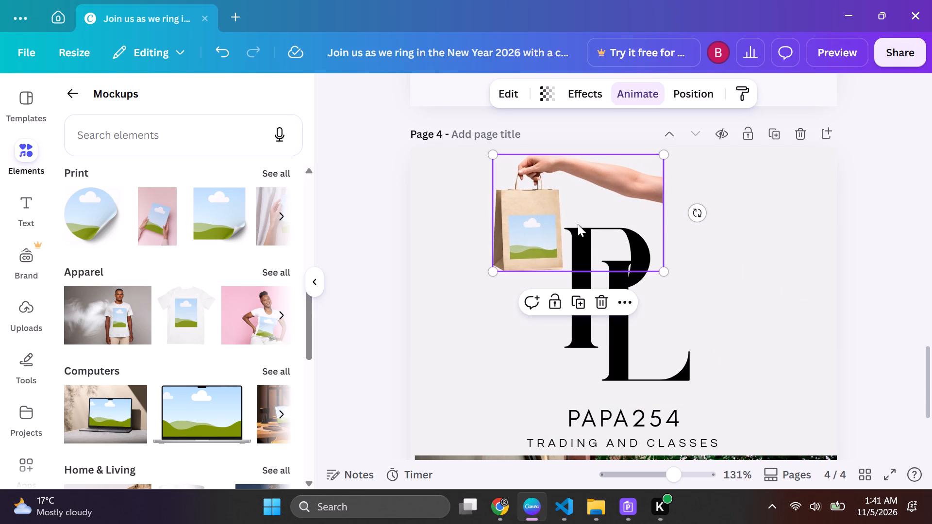
left_click(685, 323)
left_click(671, 312)
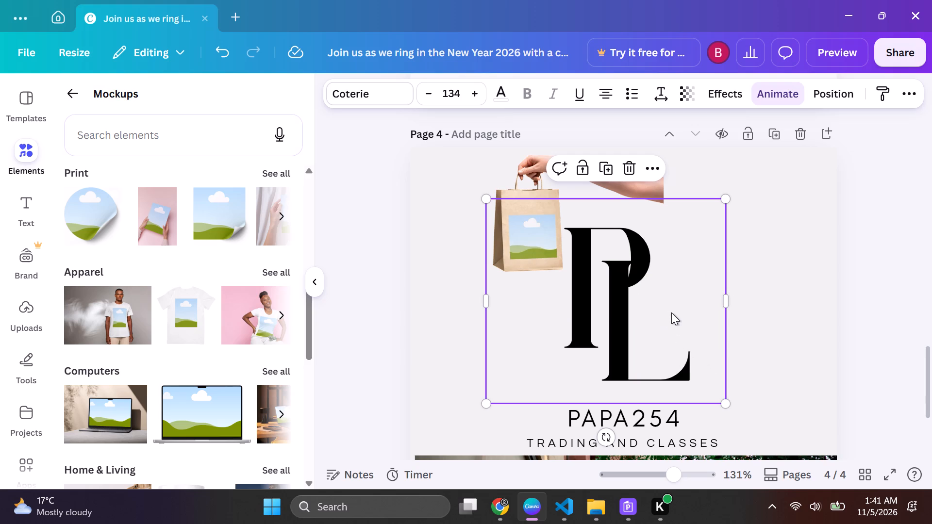
left_click(799, 291)
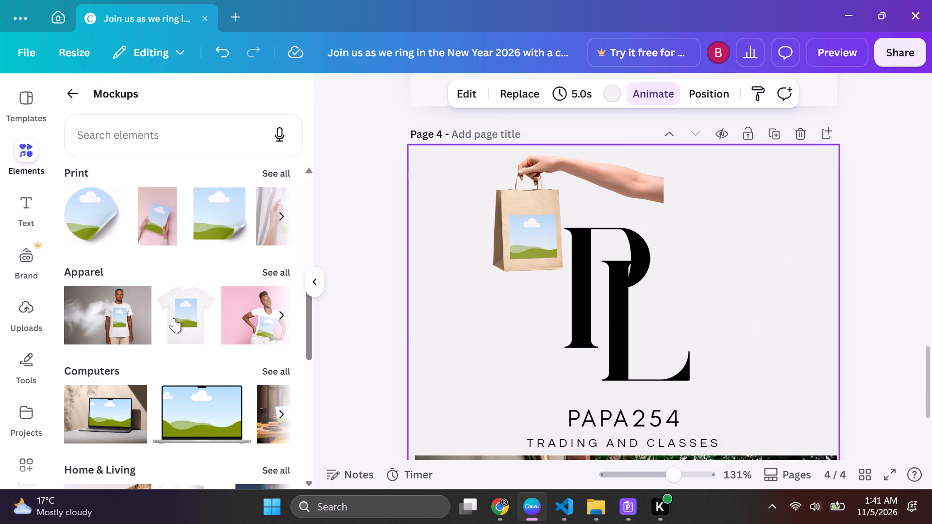
Browse the mockup categories and open the full Packaging collection.
scroll(198, 256, "up", 3)
scroll(204, 275, "down", 2)
scroll(206, 278, "up", 1)
scroll(206, 278, "down", 5)
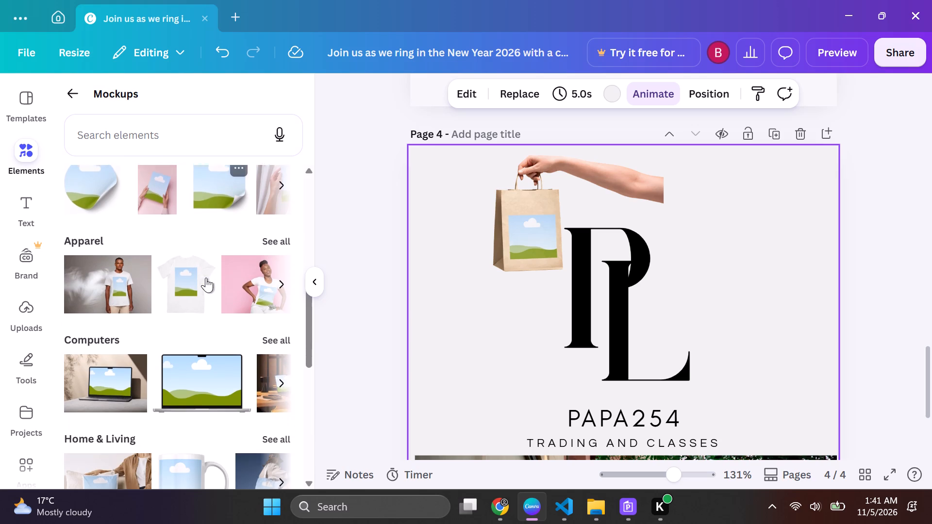
scroll(206, 278, "down", 2)
scroll(206, 278, "up", 1)
scroll(206, 278, "down", 6)
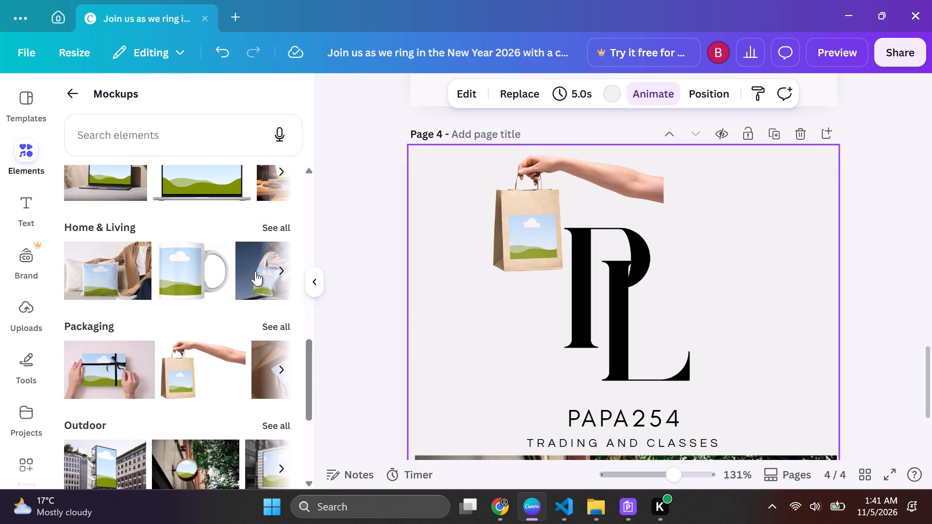
scroll(255, 271, "down", 5)
left_click(278, 205)
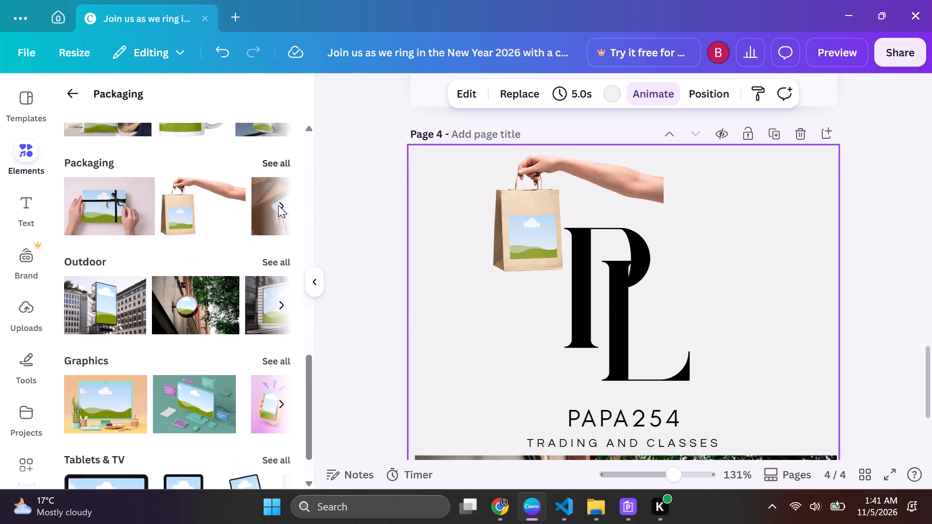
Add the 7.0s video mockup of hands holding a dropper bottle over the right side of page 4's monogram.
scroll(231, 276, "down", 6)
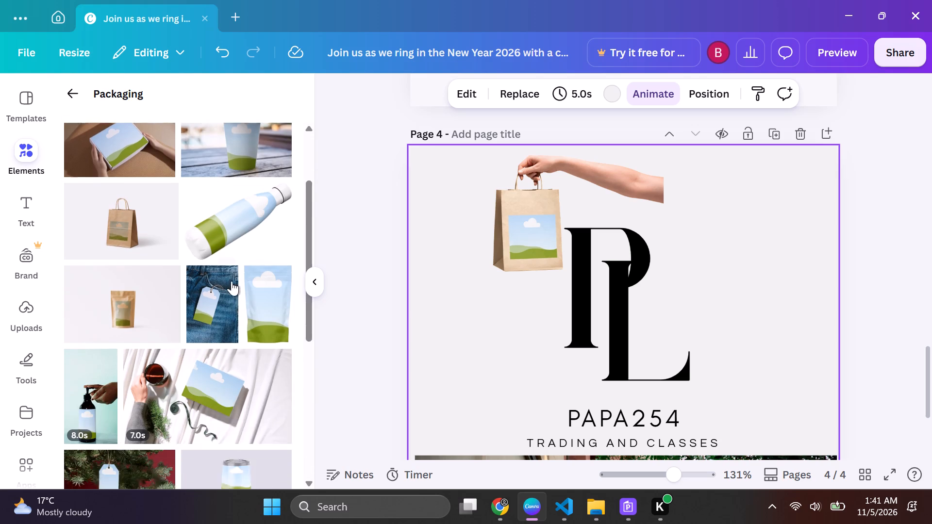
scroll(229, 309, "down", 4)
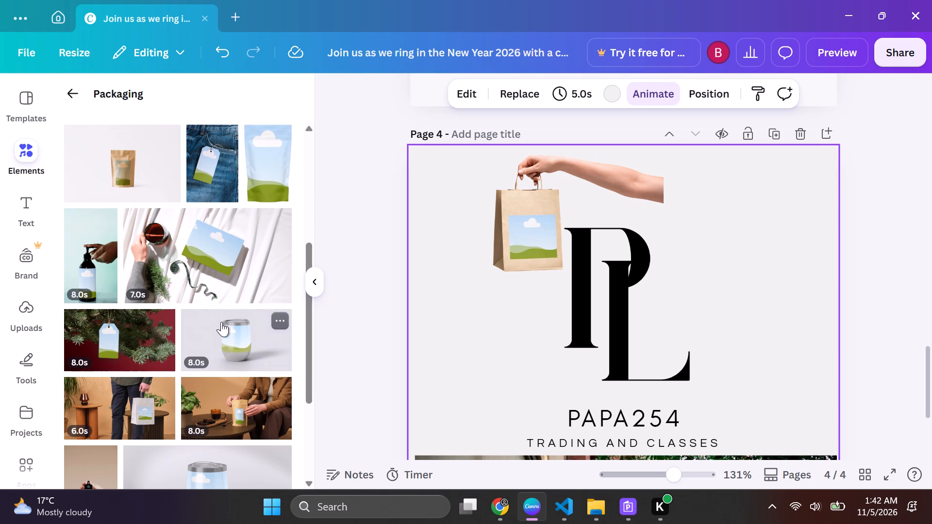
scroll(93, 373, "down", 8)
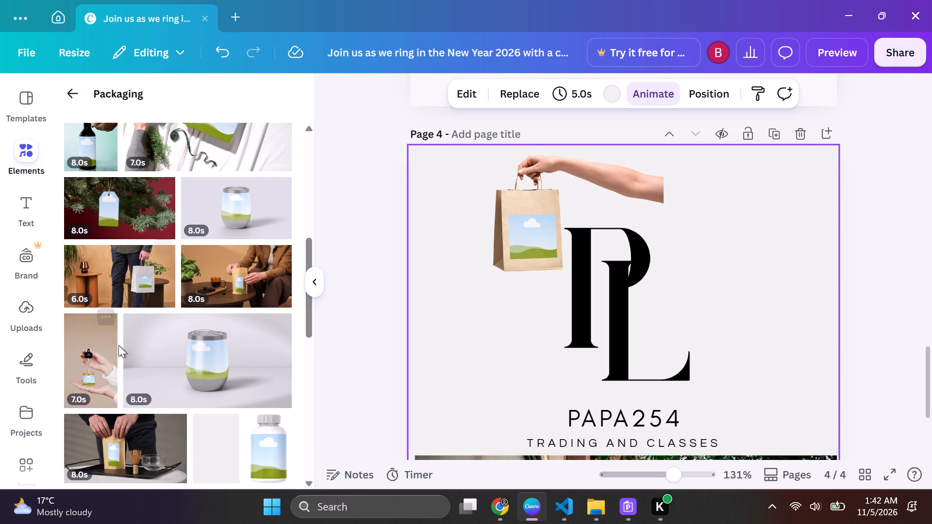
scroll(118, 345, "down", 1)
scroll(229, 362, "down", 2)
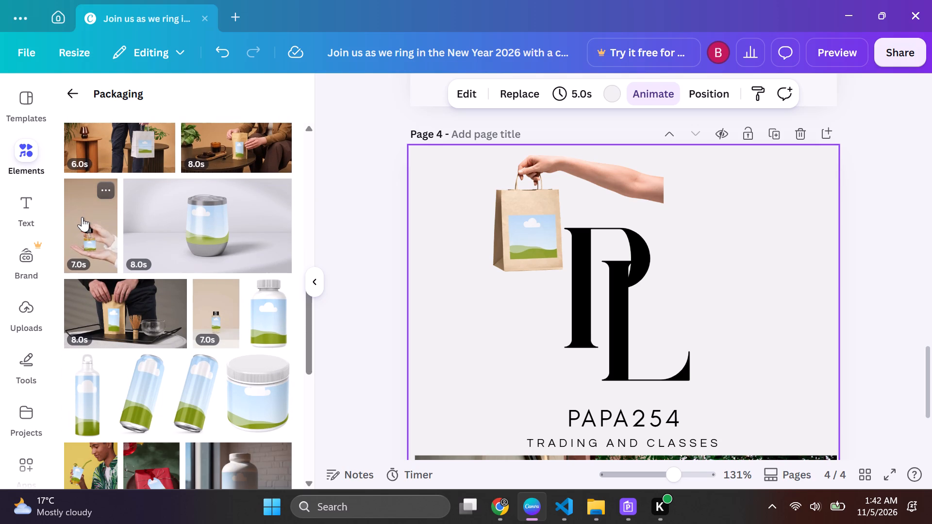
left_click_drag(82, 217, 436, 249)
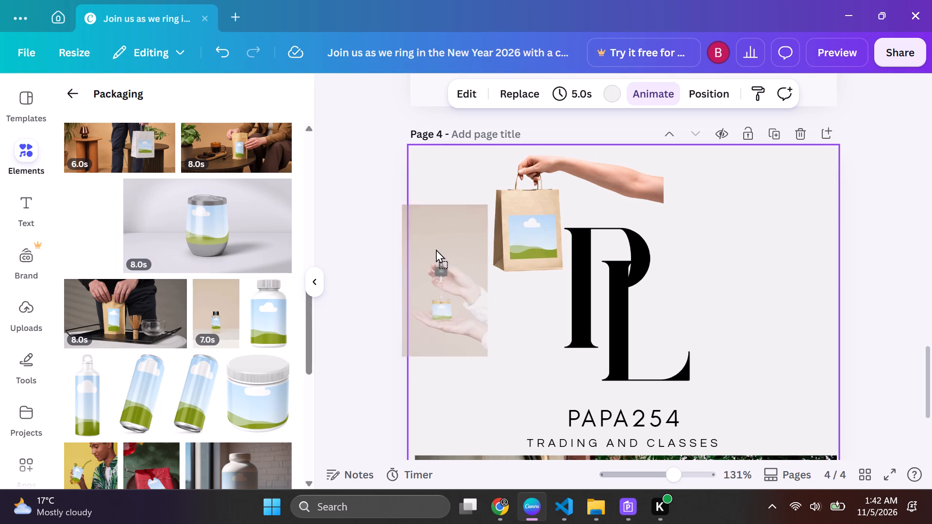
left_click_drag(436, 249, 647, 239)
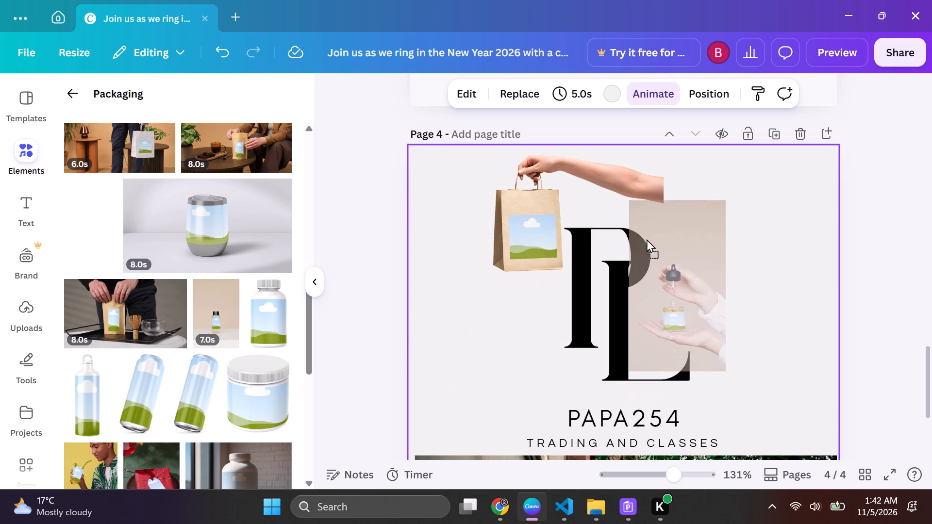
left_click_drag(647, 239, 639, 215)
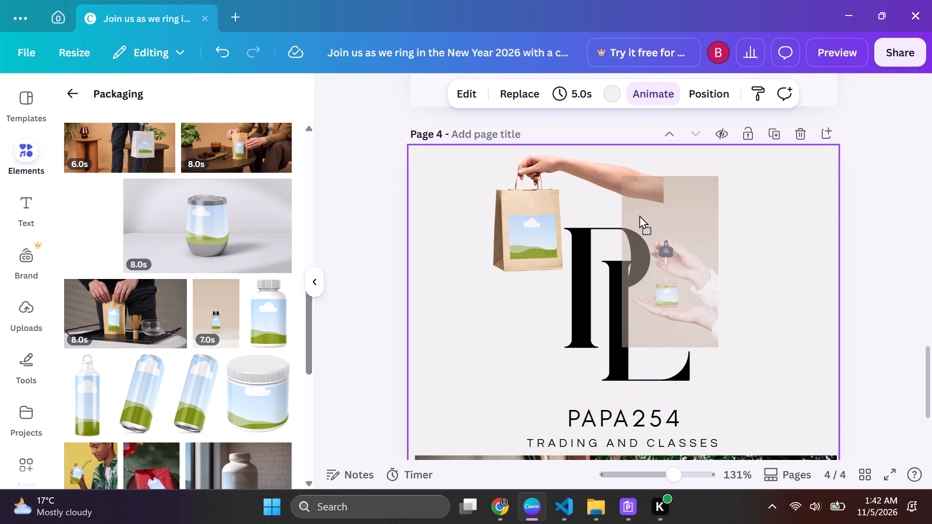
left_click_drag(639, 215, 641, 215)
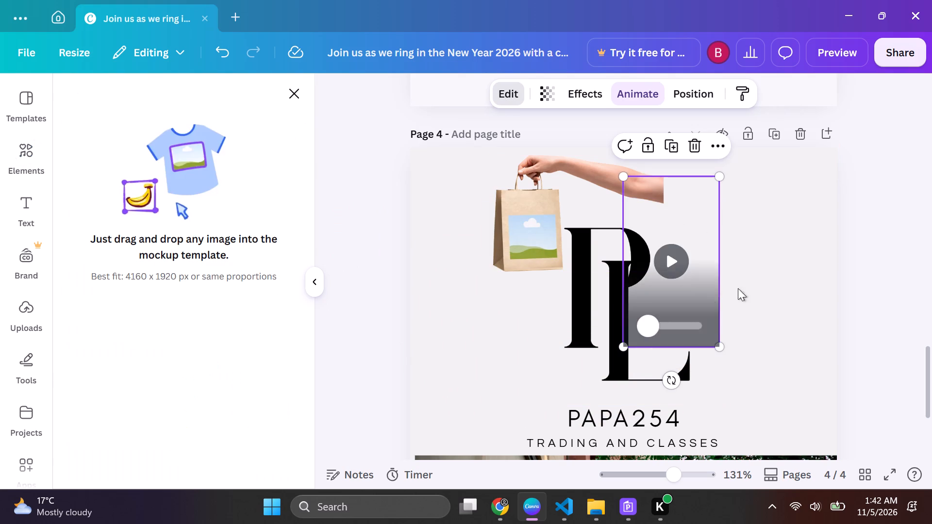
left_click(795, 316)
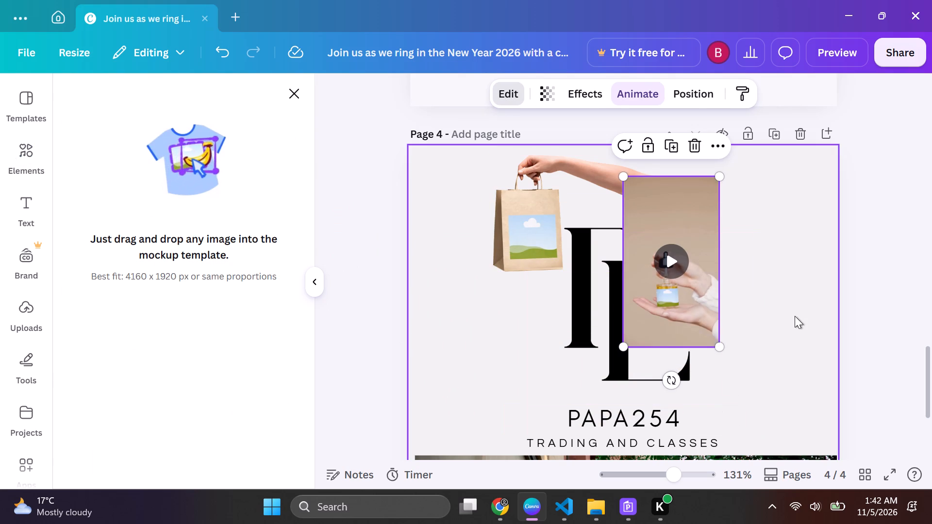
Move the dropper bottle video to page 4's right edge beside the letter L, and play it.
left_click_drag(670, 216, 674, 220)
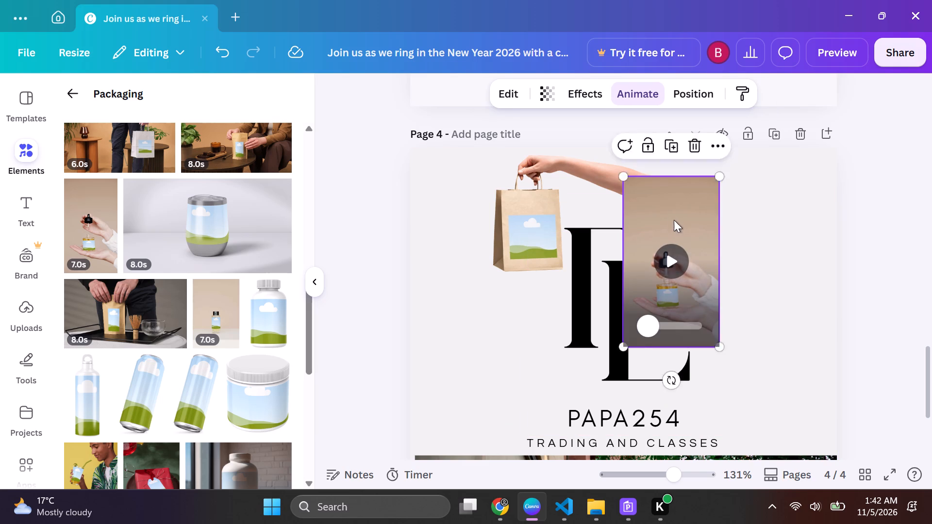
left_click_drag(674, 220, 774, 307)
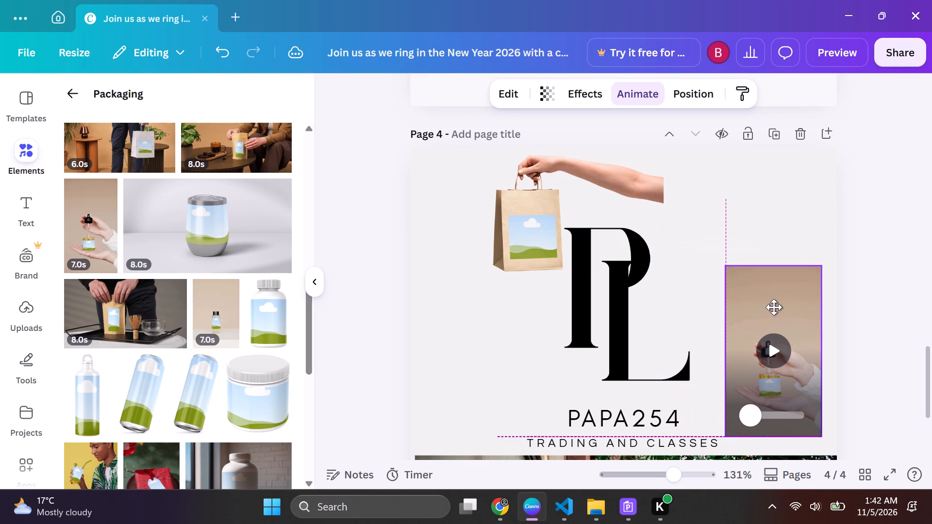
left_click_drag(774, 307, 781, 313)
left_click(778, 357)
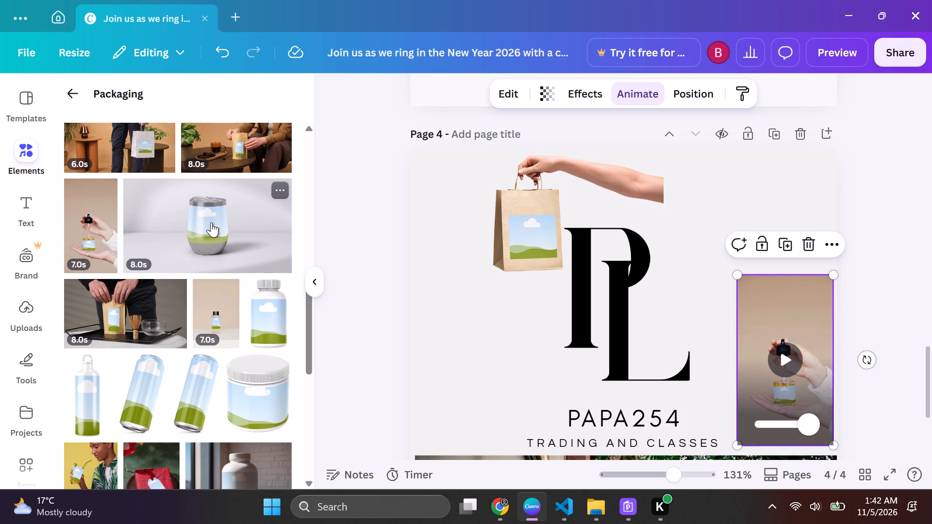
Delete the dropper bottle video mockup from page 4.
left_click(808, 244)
Add the 6.0s video mockup of a person carrying a white paper bag over the monogram's upper right.
scroll(203, 298, "up", 1)
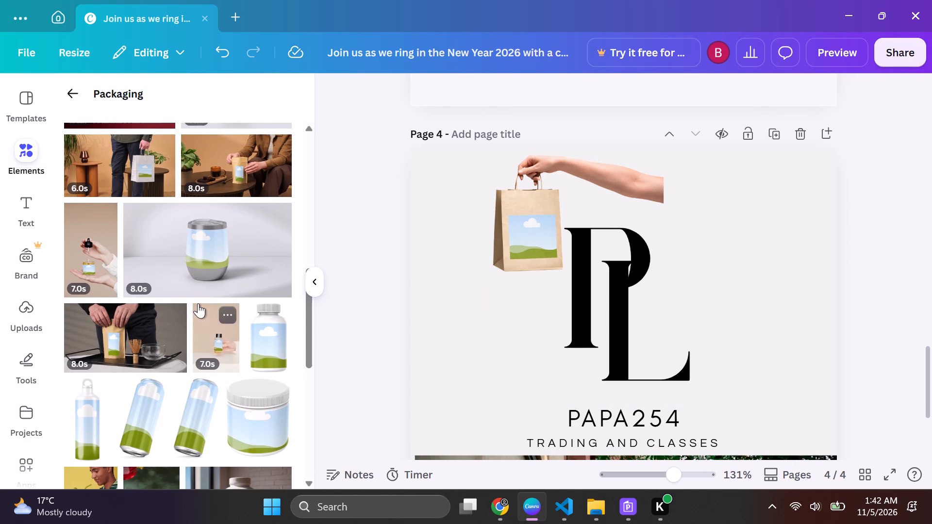
scroll(198, 303, "up", 6)
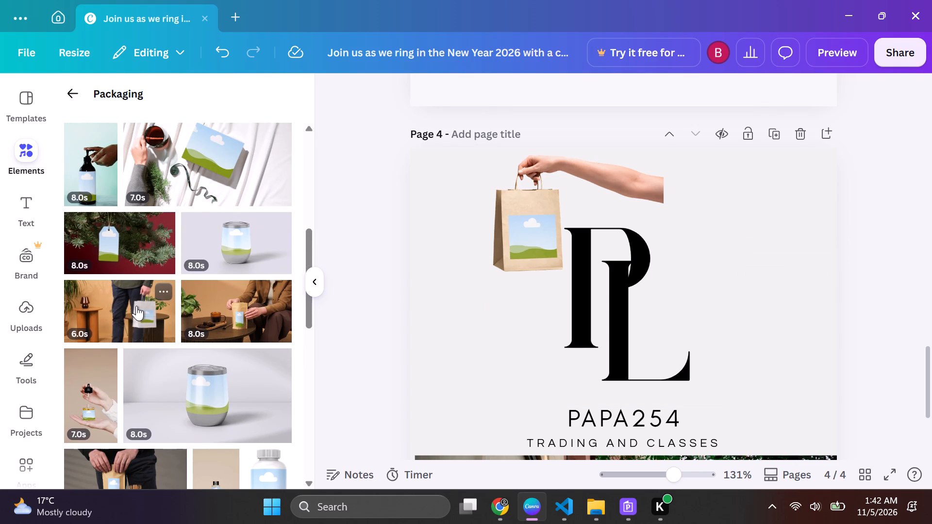
left_click_drag(136, 306, 496, 310)
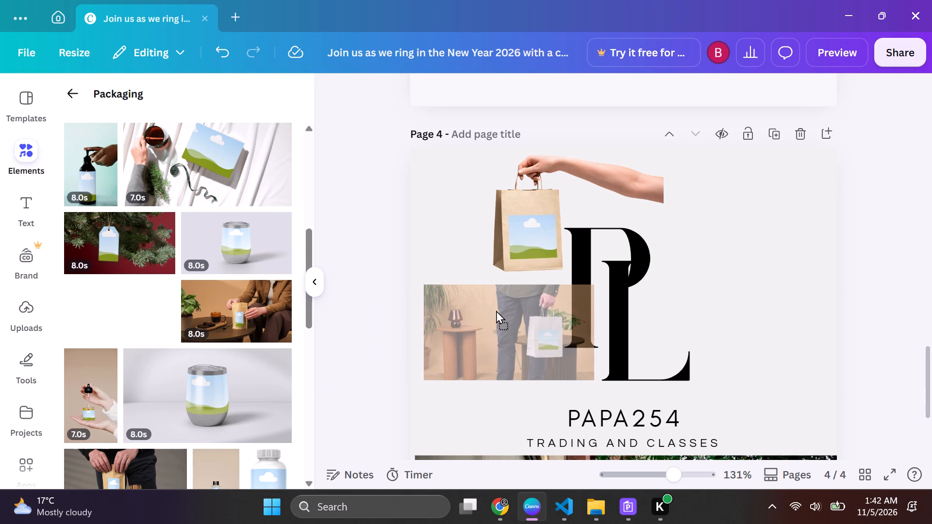
left_click_drag(496, 310, 701, 260)
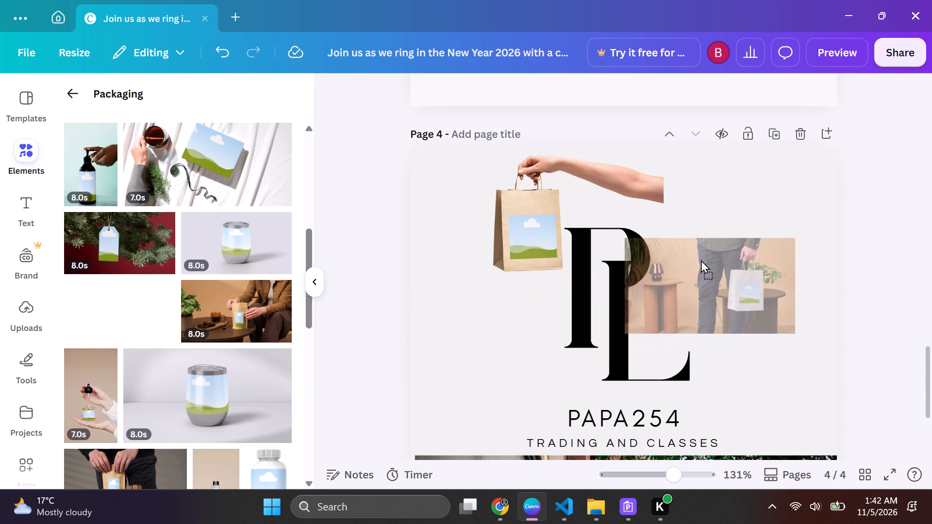
left_click_drag(701, 260, 667, 237)
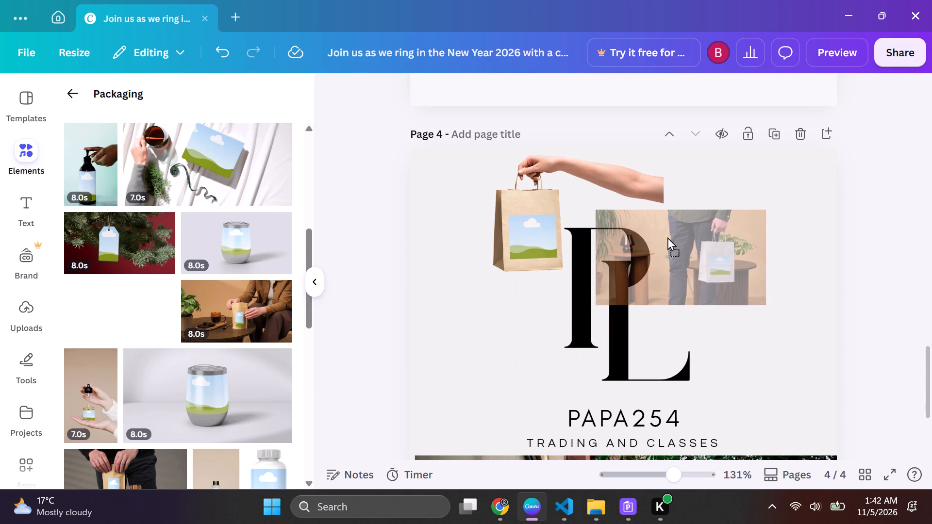
left_click_drag(667, 237, 664, 230)
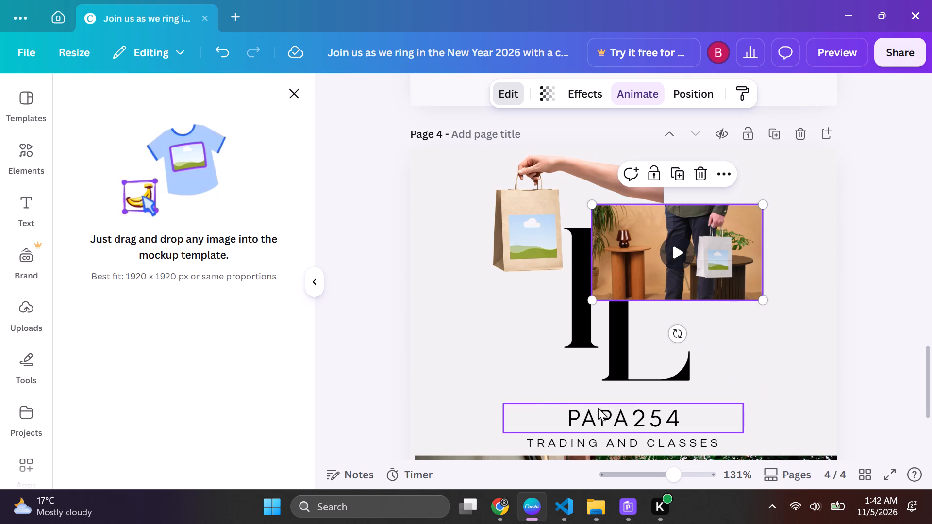
Move the white paper bag video to page 4's upper right, flush with the right edge and beside the arm.
left_click_drag(702, 221, 772, 309)
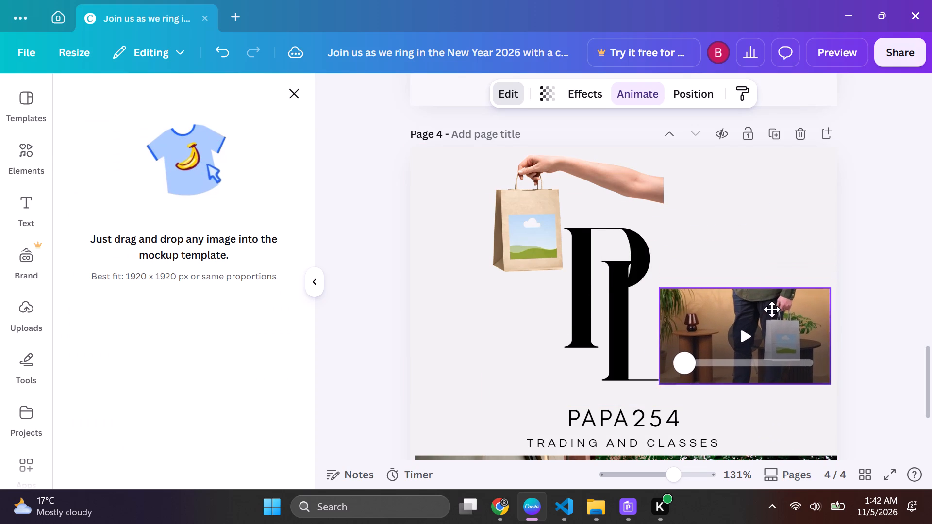
left_click_drag(772, 309, 782, 183)
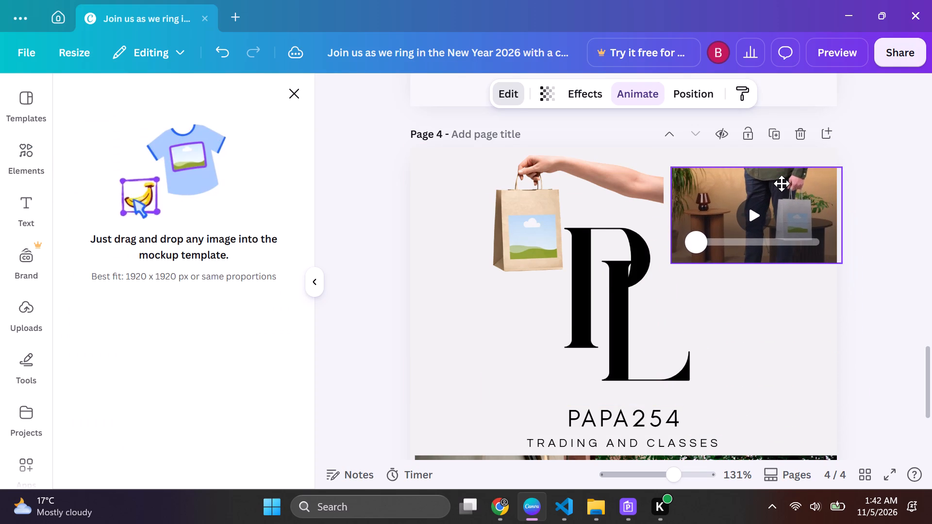
left_click_drag(782, 183, 778, 174)
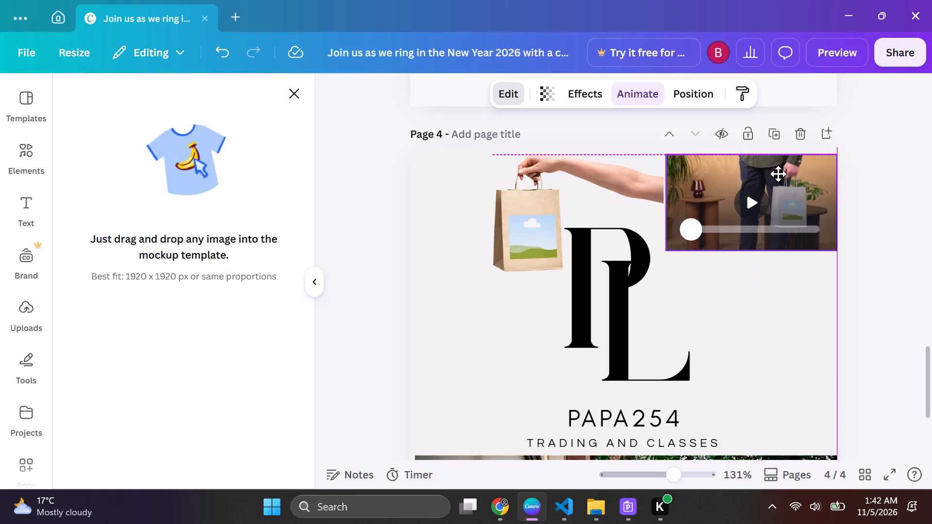
left_click_drag(778, 174, 778, 174)
left_click(774, 356)
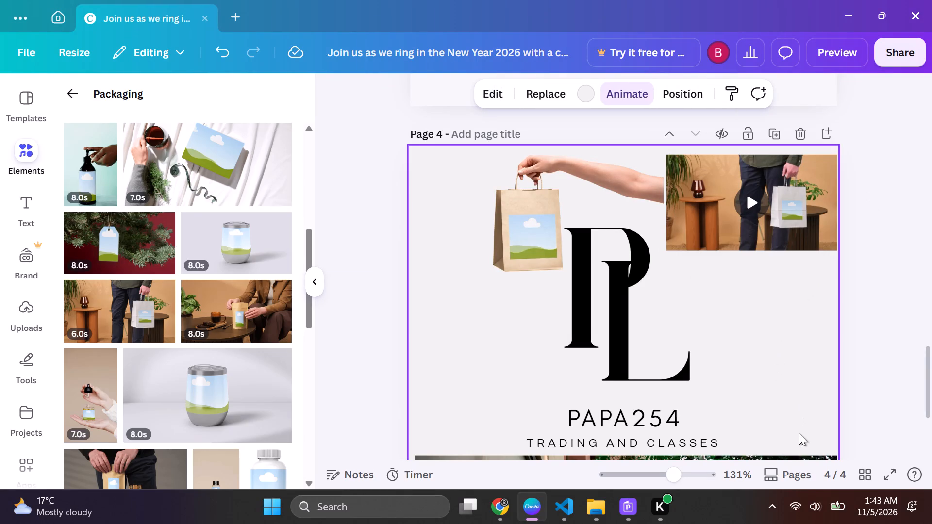
Play the white paper bag video and raise it into page 4's top right corner.
left_click(749, 195)
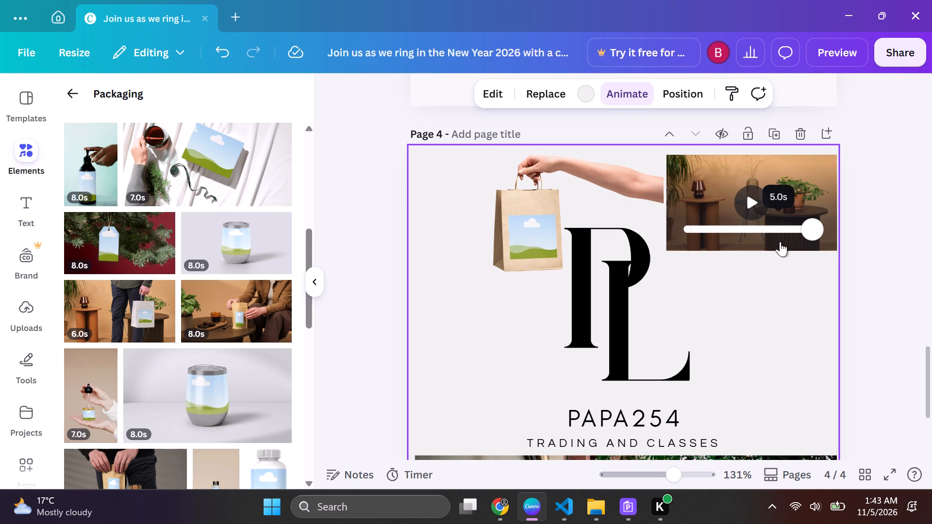
left_click_drag(799, 191, 801, 199)
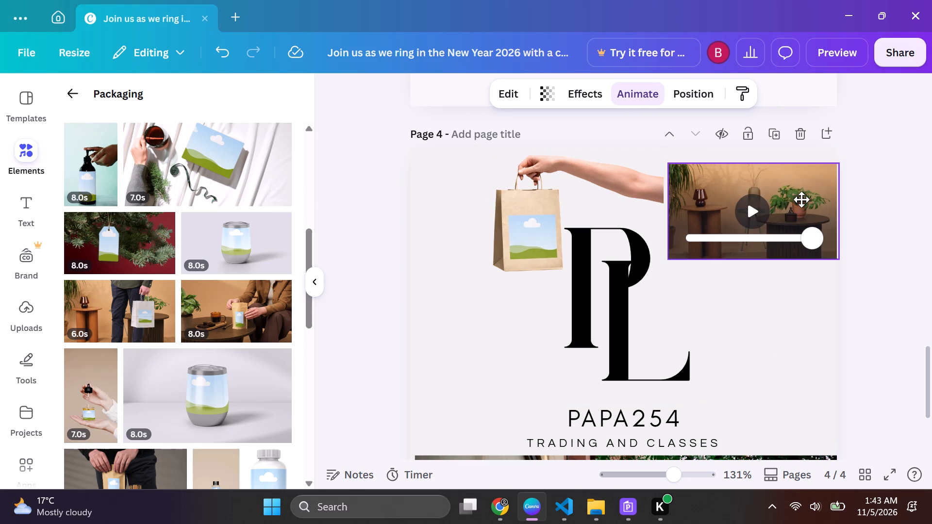
left_click_drag(801, 199, 799, 182)
left_click(777, 352)
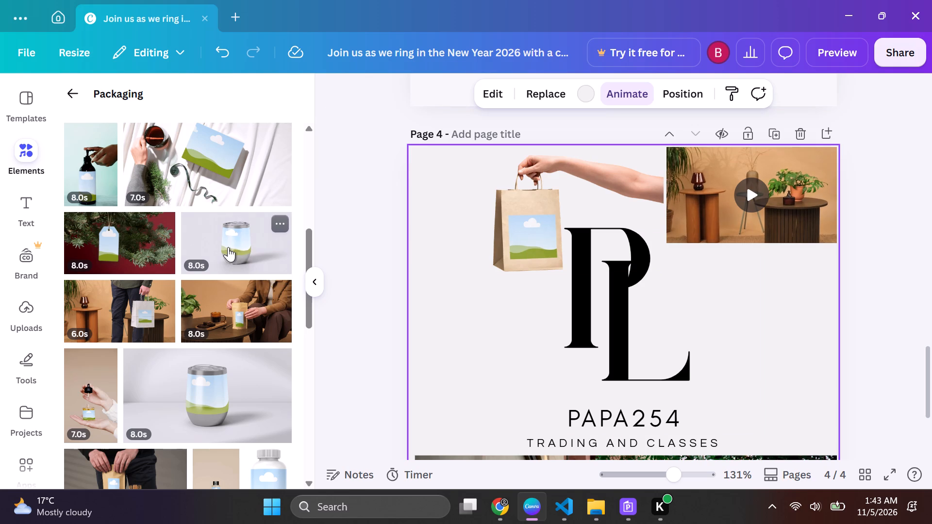
Add the smaller 8.0s tumbler video mockup from the Packaging collection over the lower part of the monogram.
left_click_drag(227, 247, 616, 307)
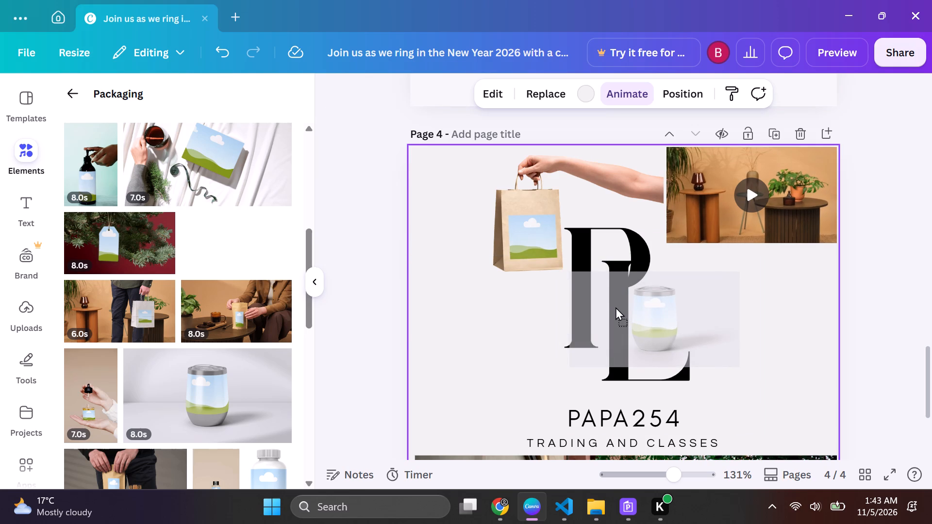
left_click_drag(616, 307, 616, 332)
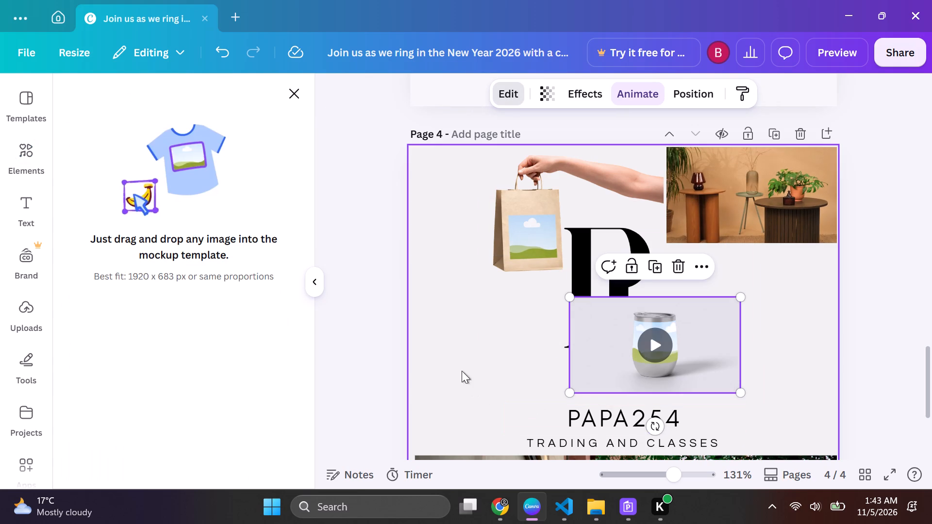
left_click(443, 360)
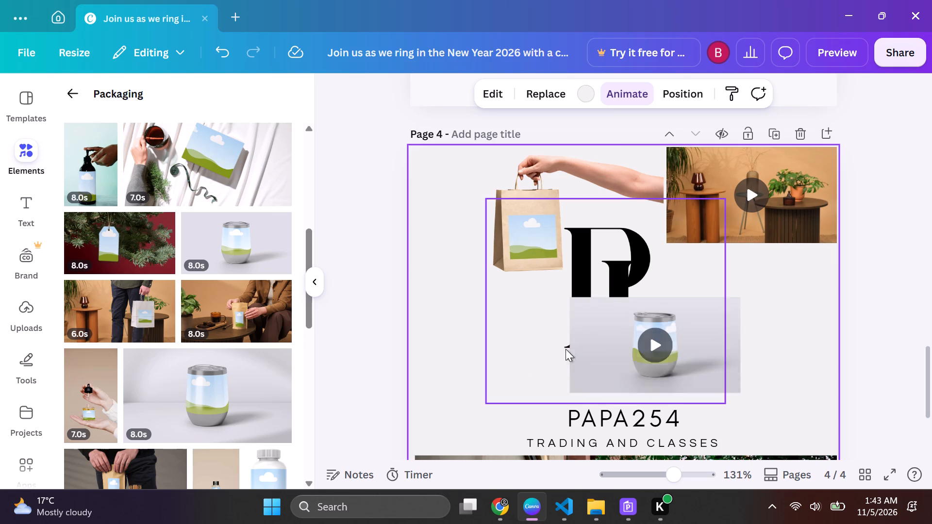
Shrink the tumbler video mockup to about half its size, keeping it beside the letter L.
left_click(625, 331)
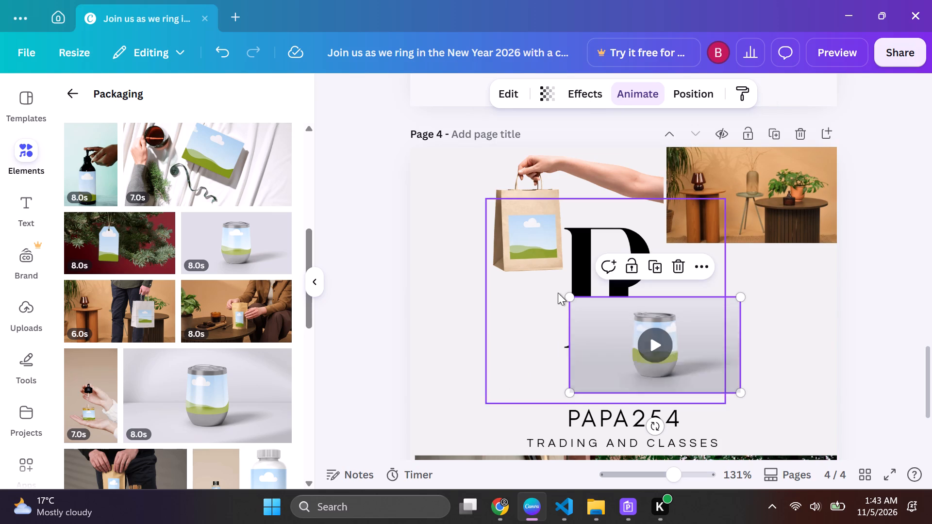
left_click_drag(568, 298, 653, 310)
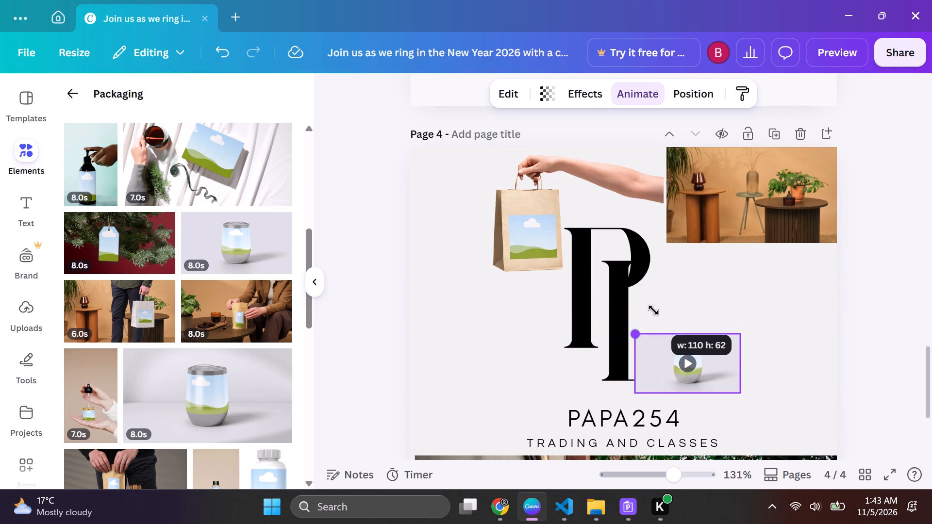
left_click_drag(653, 310, 651, 310)
left_click_drag(744, 393, 719, 388)
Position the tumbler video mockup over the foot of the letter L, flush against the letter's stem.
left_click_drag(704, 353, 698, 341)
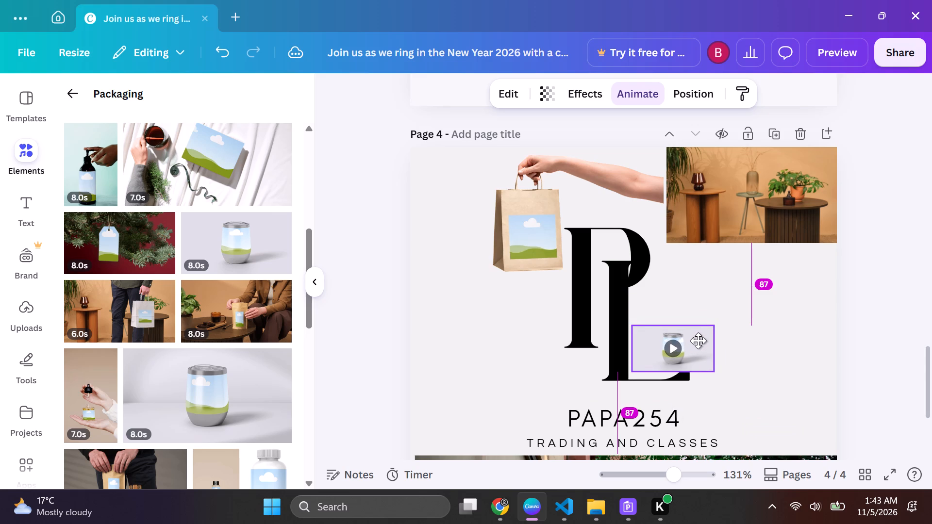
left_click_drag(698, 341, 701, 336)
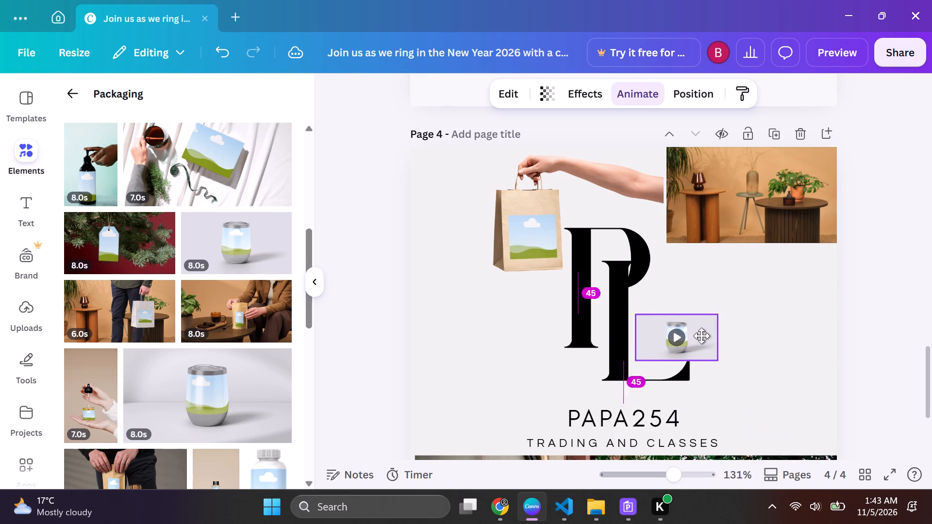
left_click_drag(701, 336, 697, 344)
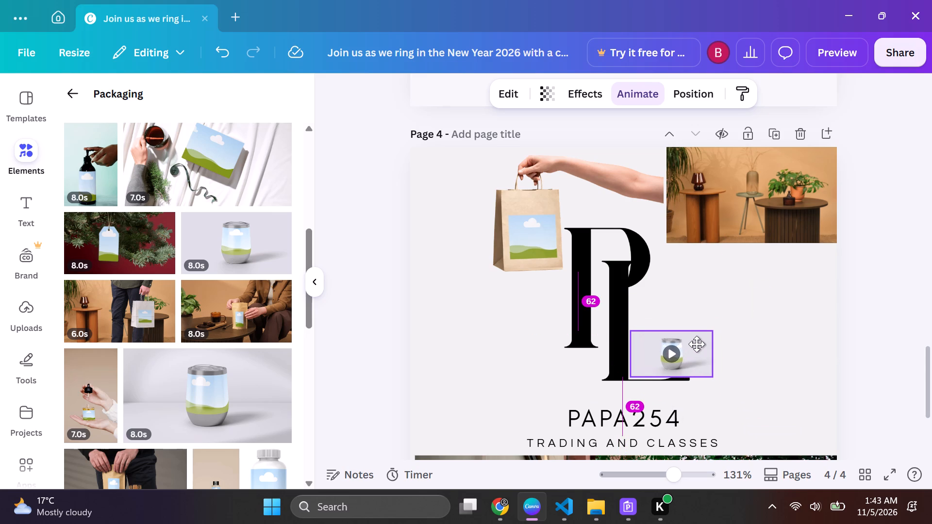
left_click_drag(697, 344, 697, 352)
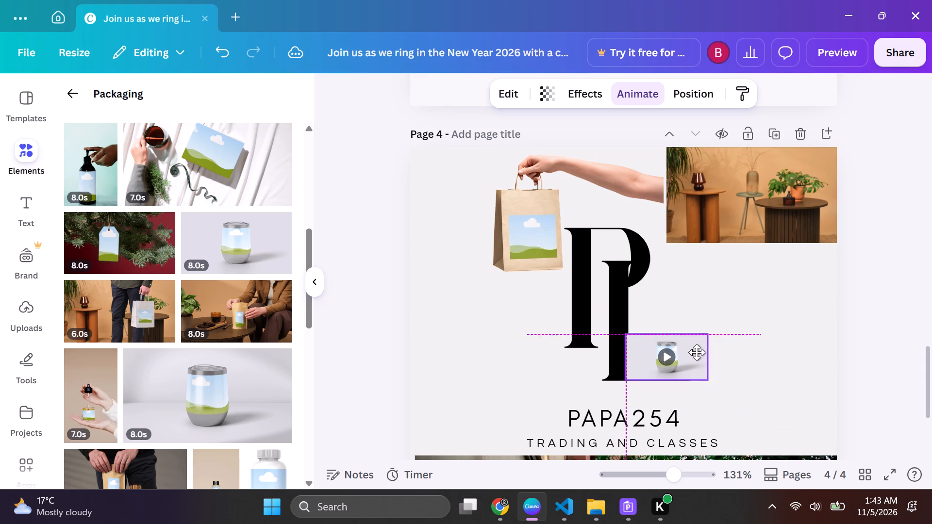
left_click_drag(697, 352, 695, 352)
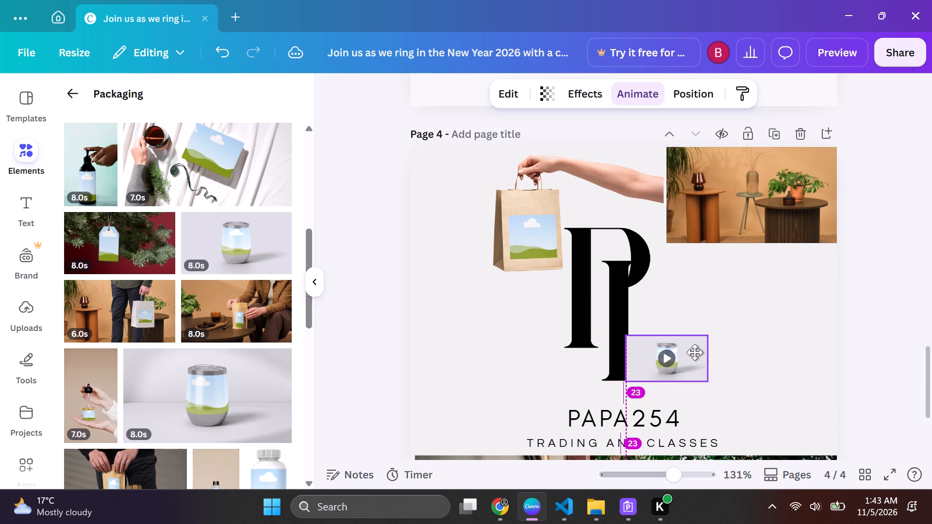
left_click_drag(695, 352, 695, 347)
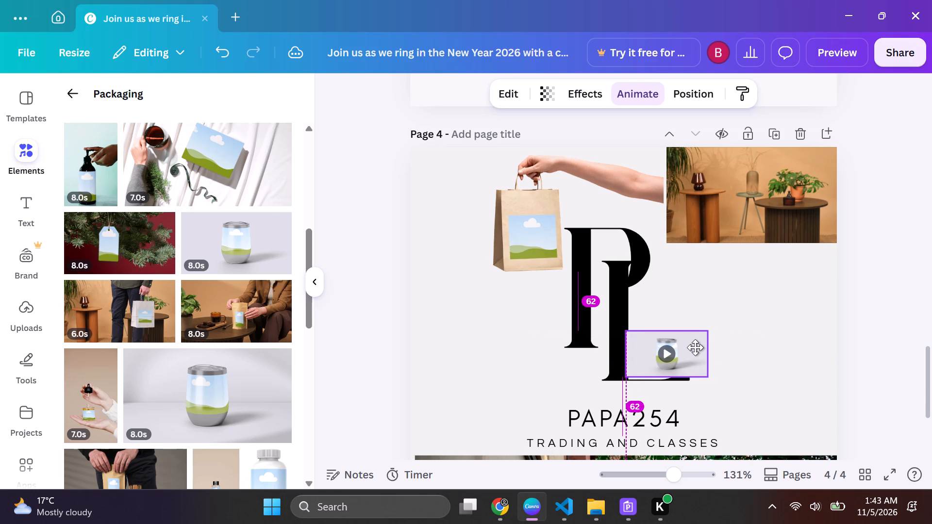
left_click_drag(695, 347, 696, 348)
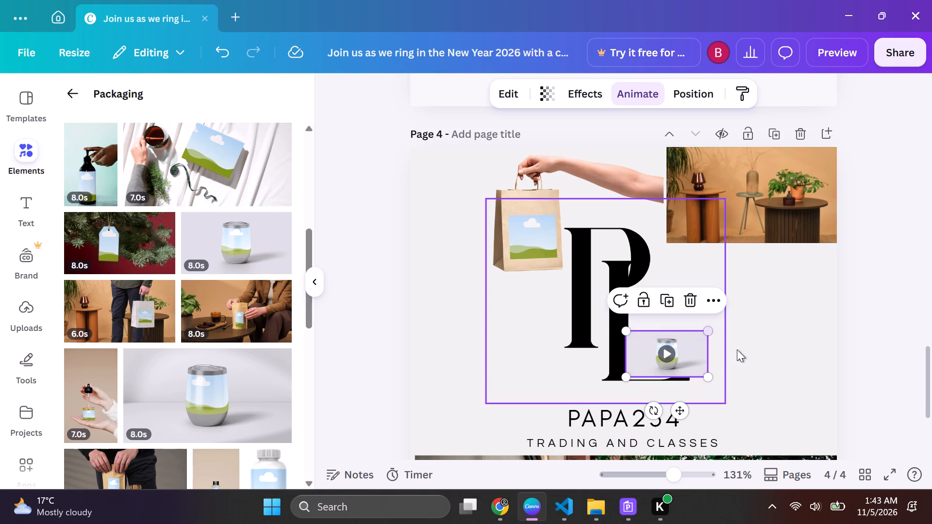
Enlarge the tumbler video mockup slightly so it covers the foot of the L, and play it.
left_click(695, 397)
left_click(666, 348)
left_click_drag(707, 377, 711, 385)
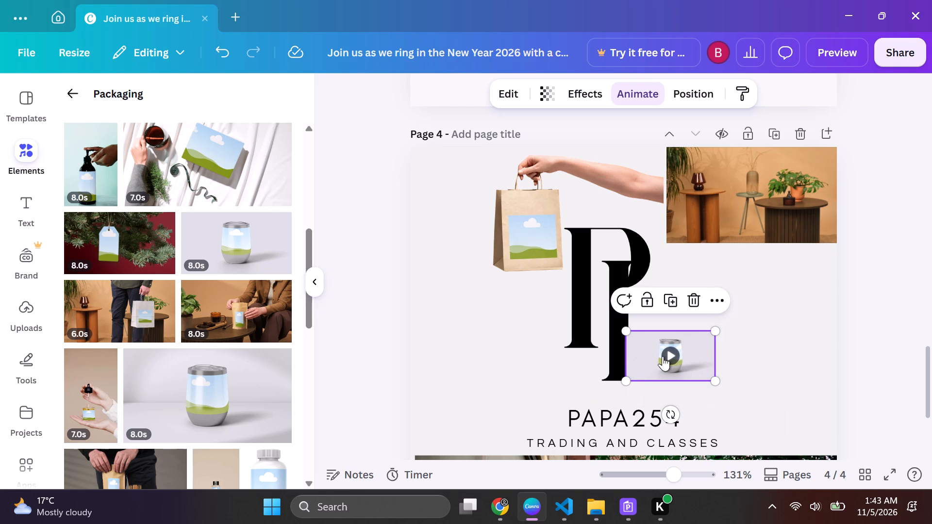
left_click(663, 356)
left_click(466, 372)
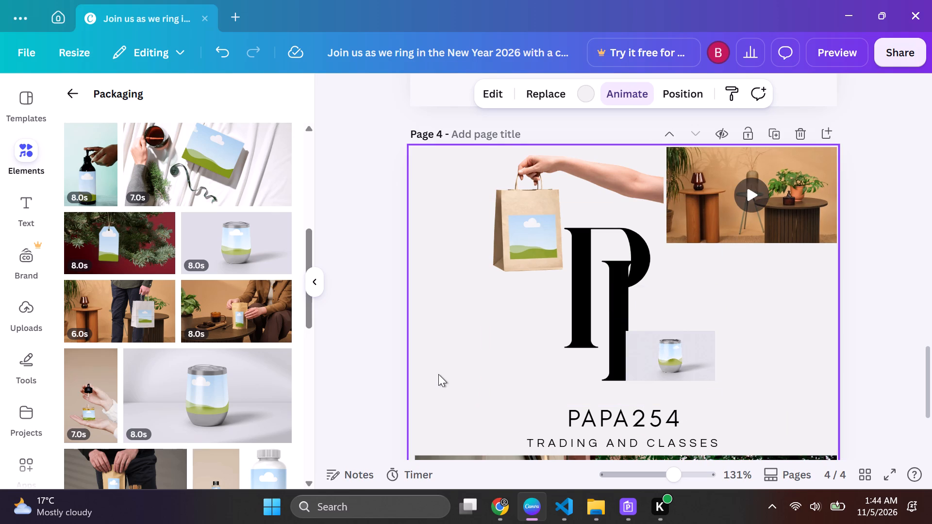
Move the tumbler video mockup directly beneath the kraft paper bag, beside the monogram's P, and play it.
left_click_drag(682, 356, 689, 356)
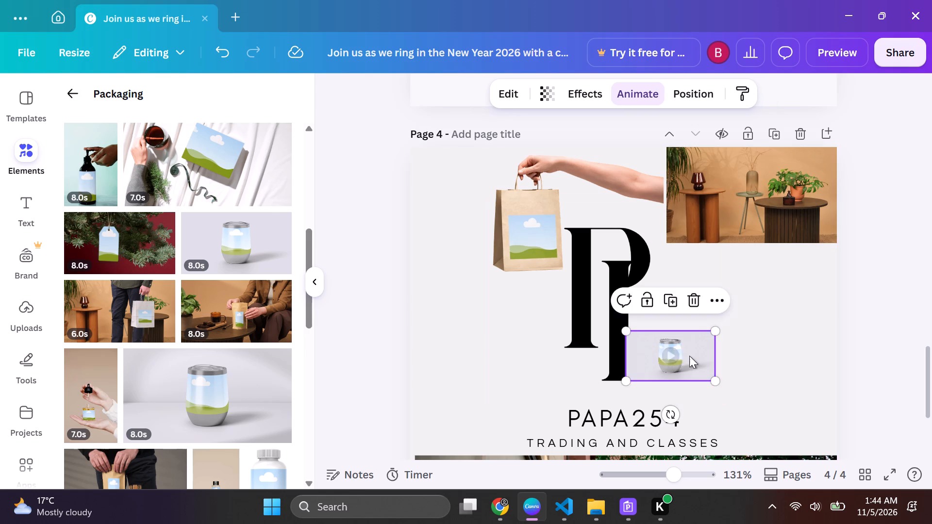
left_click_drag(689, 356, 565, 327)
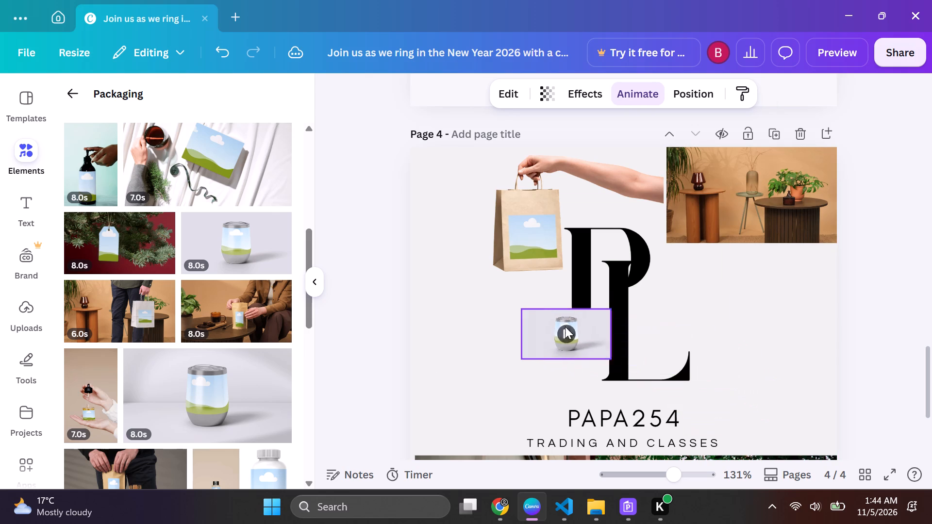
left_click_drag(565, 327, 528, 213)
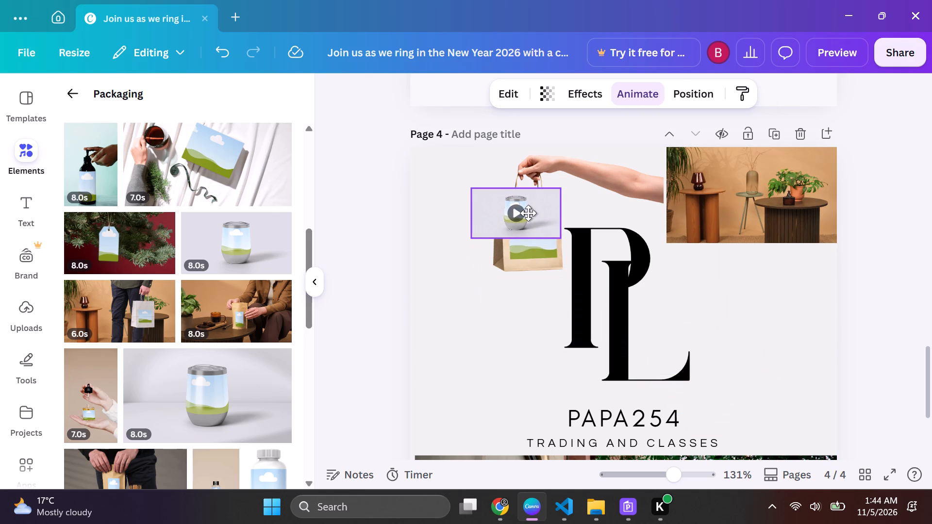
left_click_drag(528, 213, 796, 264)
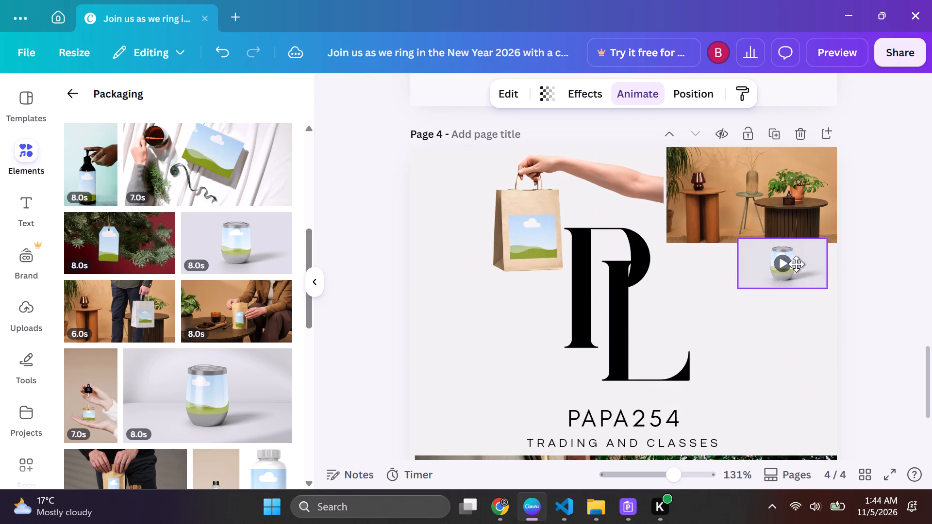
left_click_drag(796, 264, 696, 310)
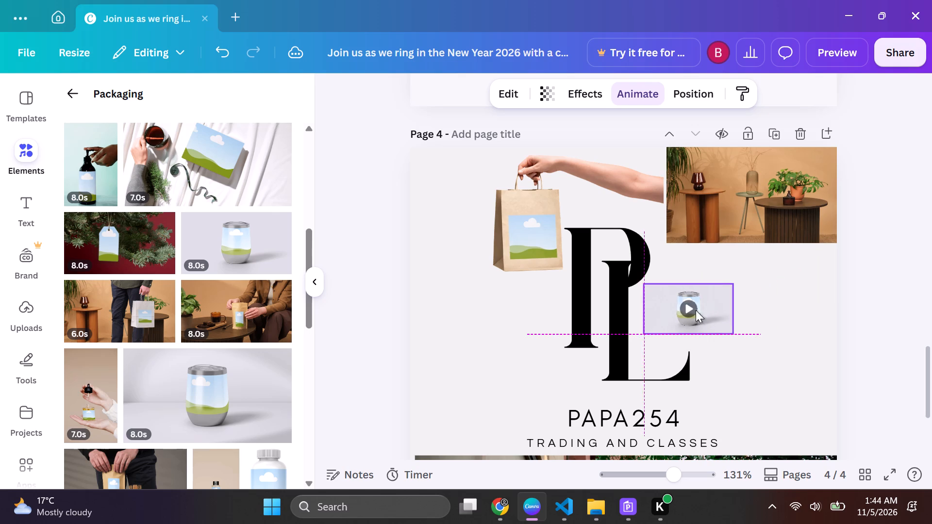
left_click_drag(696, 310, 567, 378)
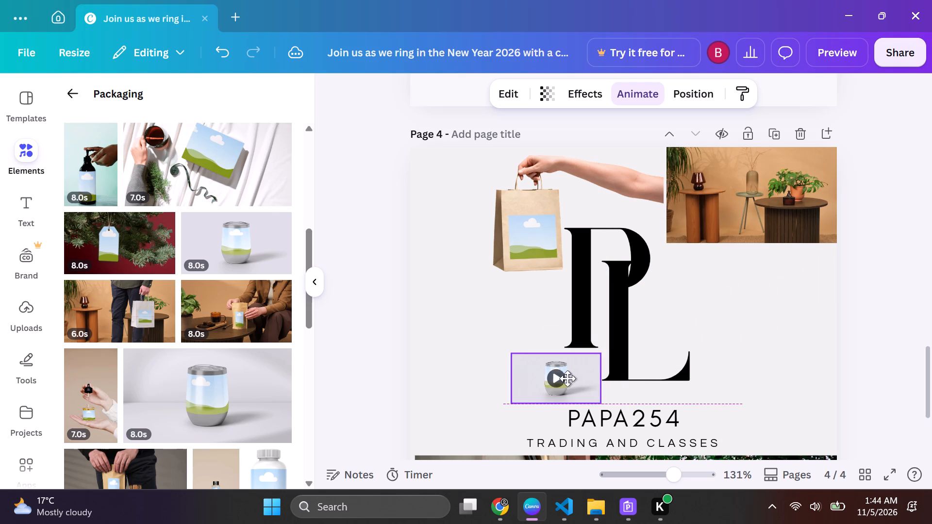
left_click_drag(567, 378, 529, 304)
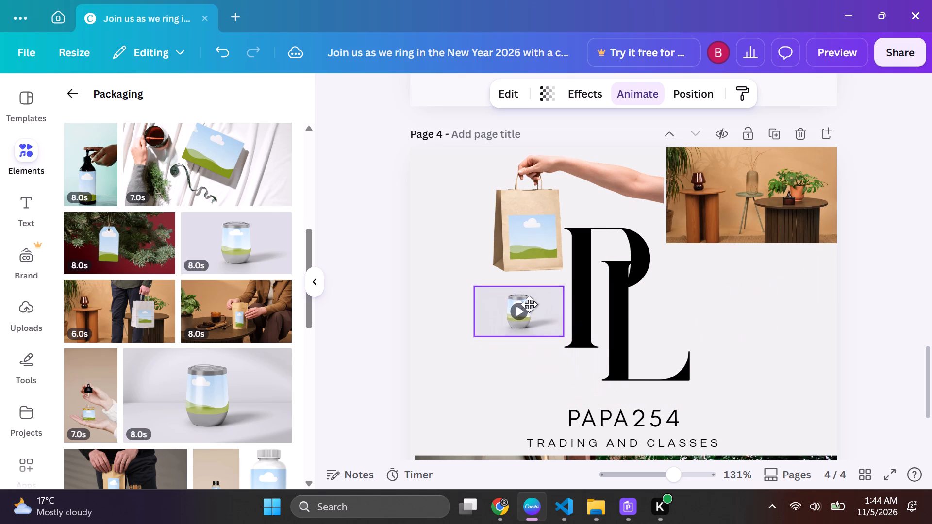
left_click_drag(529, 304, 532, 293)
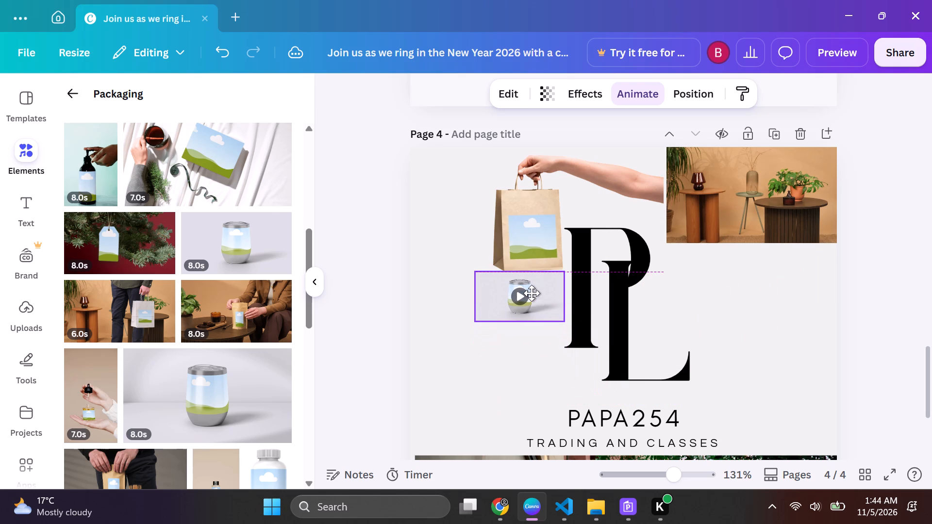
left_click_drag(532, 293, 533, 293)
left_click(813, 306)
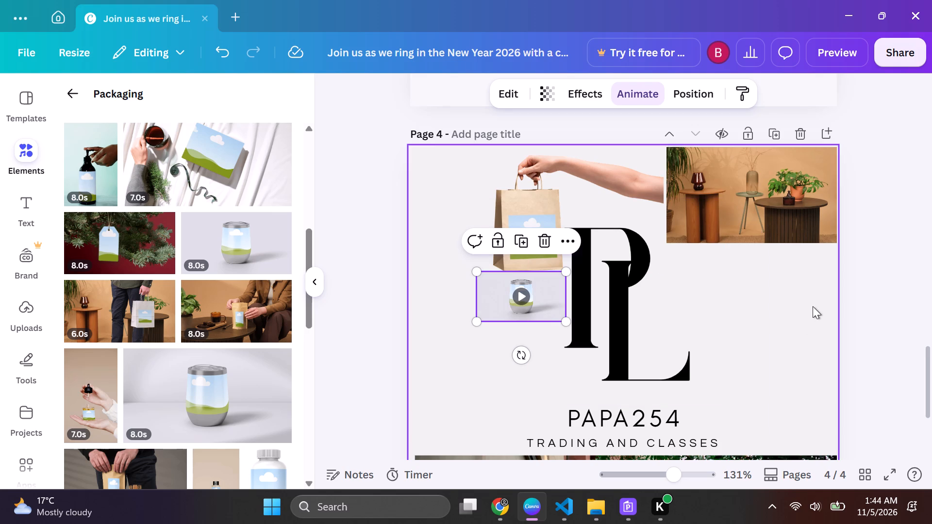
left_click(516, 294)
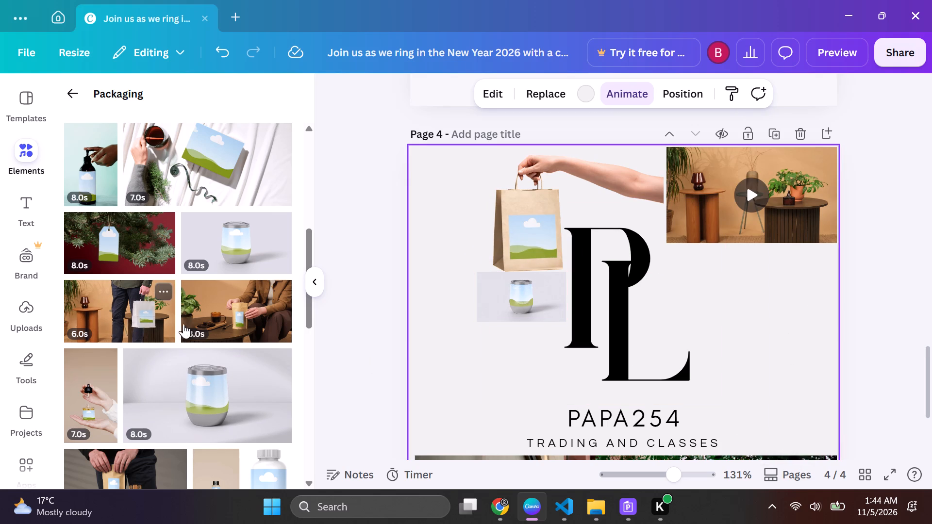
Delete page 4 with the PAPA254 monogram and its packaging mockups.
left_click(802, 177)
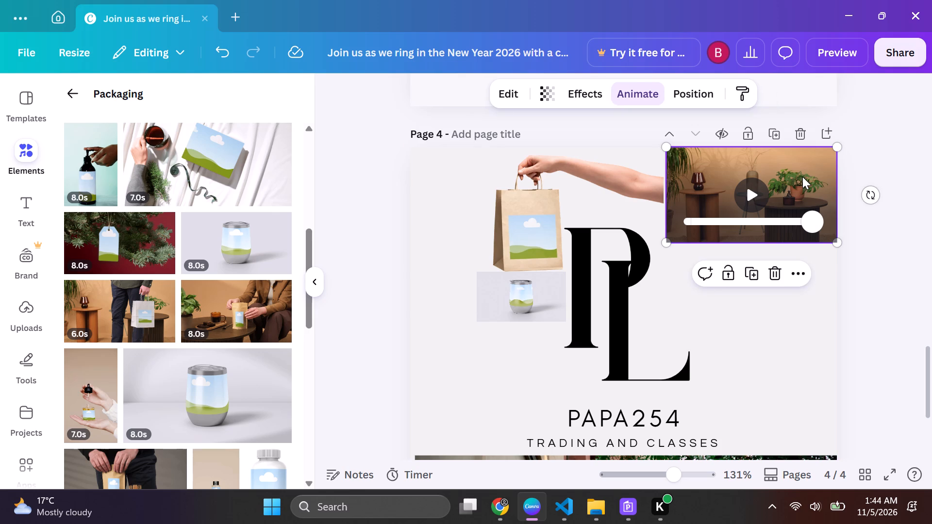
left_click(795, 132)
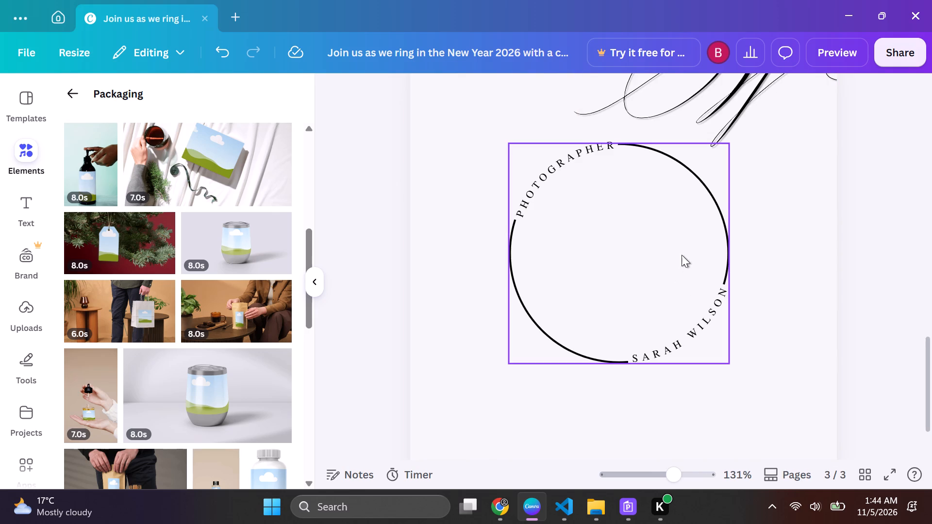
Add the 7.0s video mockup of a card with a teacup and ribbon to page 2, below the crypto insights circle.
scroll(482, 365, "down", 1)
scroll(482, 365, "up", 1)
scroll(482, 365, "down", 6)
scroll(701, 323, "down", 5)
scroll(701, 323, "up", 5)
scroll(701, 323, "down", 1)
scroll(701, 323, "up", 5)
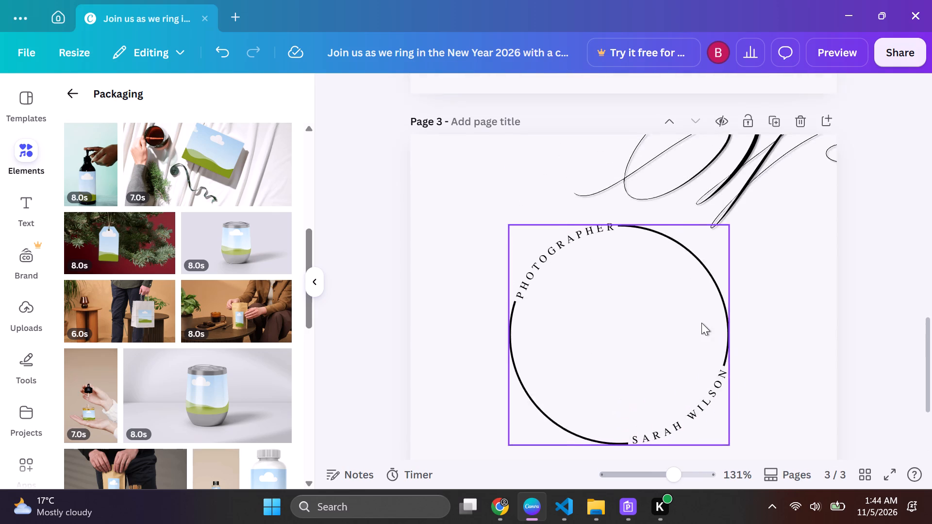
scroll(701, 323, "up", 5)
scroll(702, 323, "down", 5)
scroll(702, 323, "up", 1)
scroll(702, 323, "down", 2)
scroll(702, 323, "up", 7)
scroll(702, 323, "down", 4)
scroll(702, 323, "up", 6)
scroll(702, 323, "down", 1)
scroll(702, 323, "up", 7)
scroll(702, 323, "down", 2)
scroll(702, 323, "up", 3)
left_click_drag(200, 186, 628, 265)
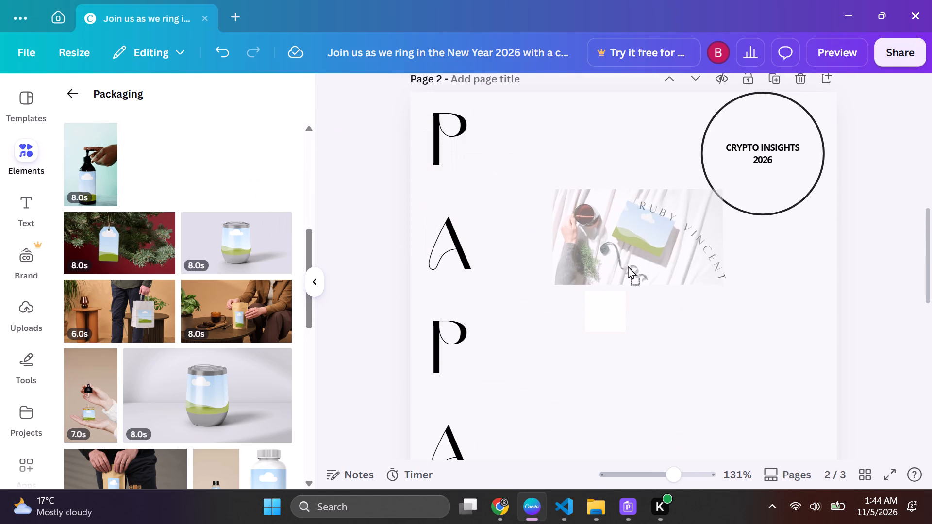
left_click_drag(628, 265, 647, 298)
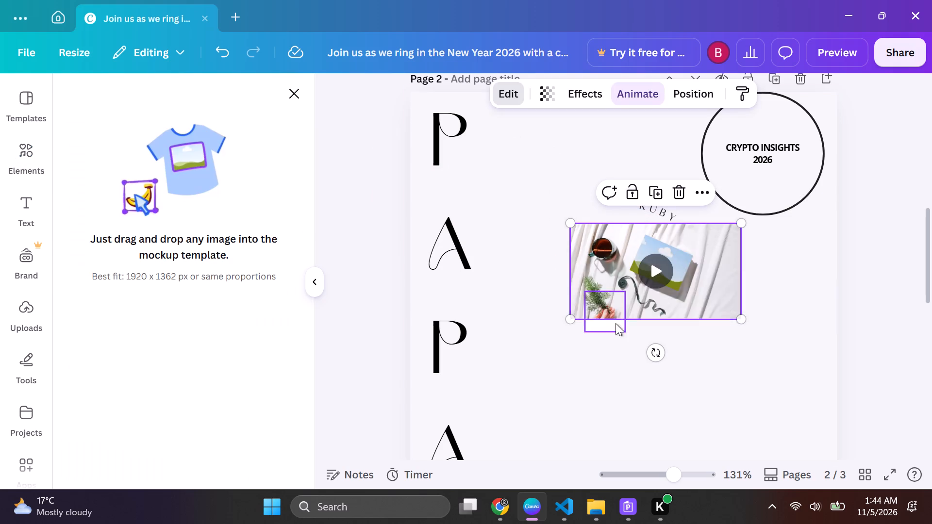
Enlarge the card video mockup to about twice its size, spanning from the vertical letters nearly to page 2's right edge, and play it.
left_click(566, 314)
left_click_drag(570, 323, 484, 407)
left_click_drag(743, 381, 839, 400)
left_click(639, 309)
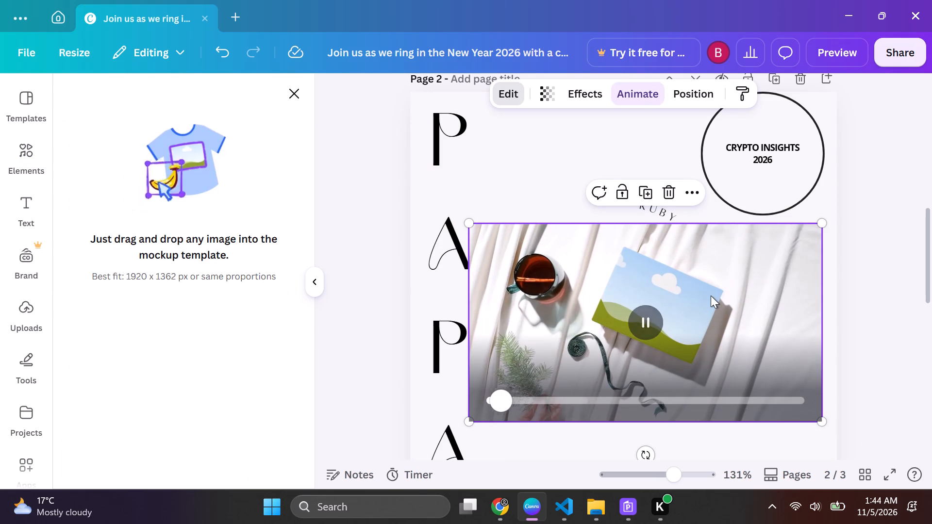
Post the comment "crypto trading" on page 2's card video mockup and close the comment thread.
left_click(602, 189)
left_click(515, 249)
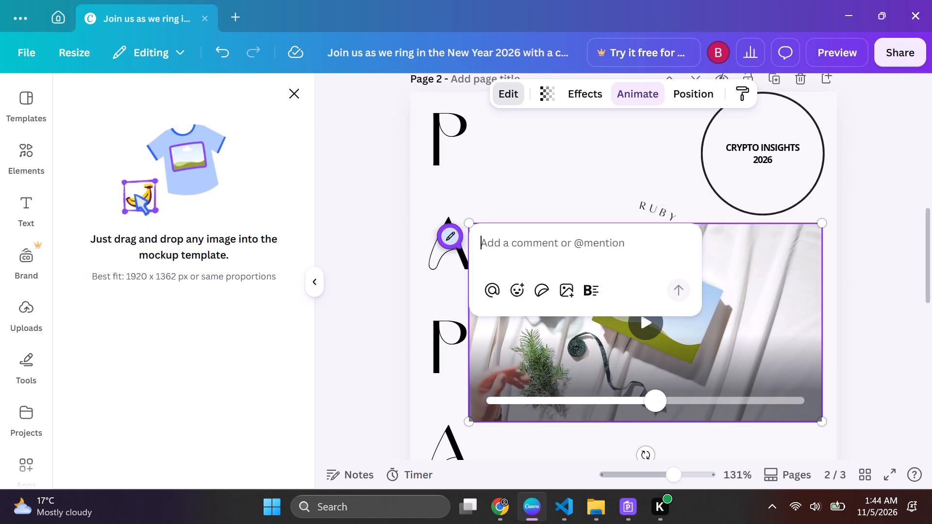
type("crypto")
key("space")
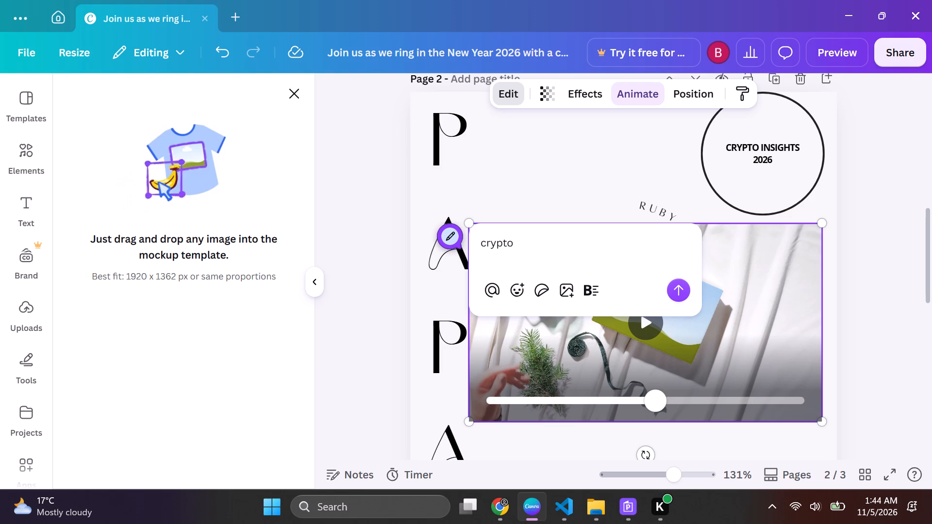
type("trading")
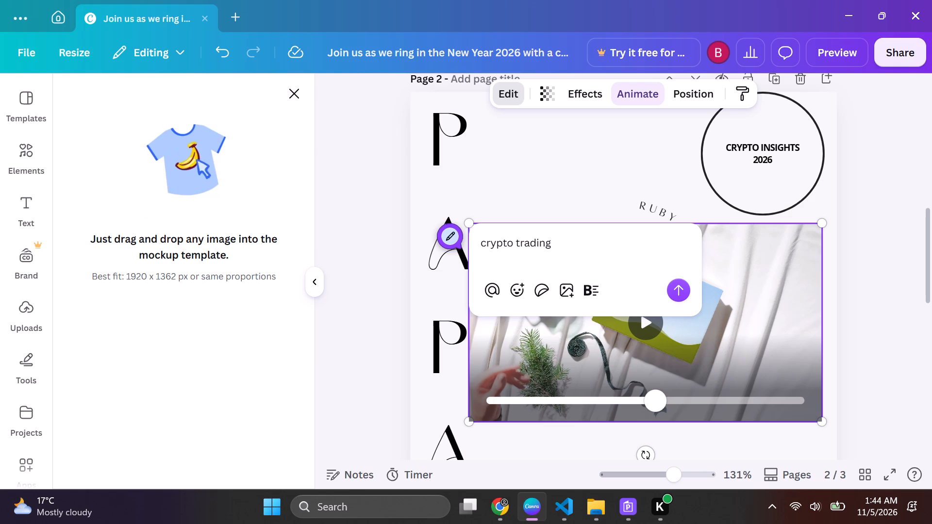
left_click(683, 290)
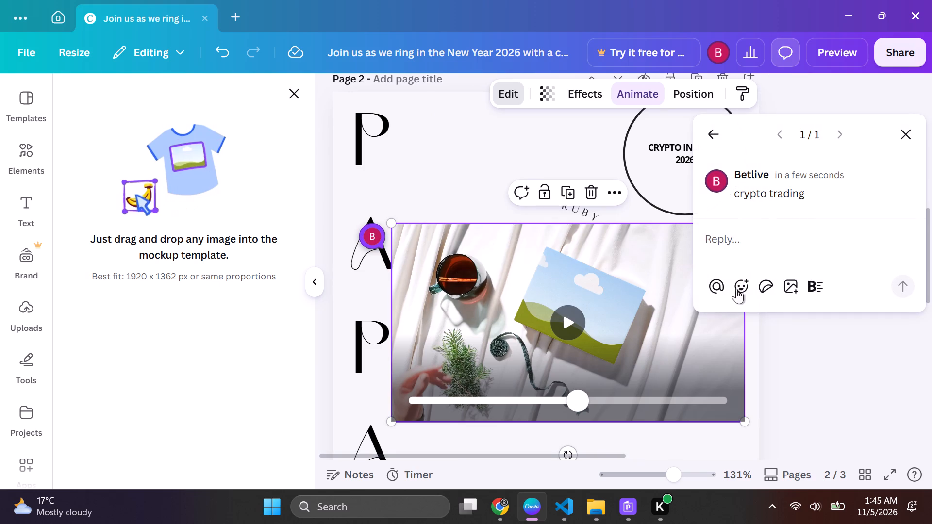
left_click(909, 136)
Play the card video mockup and shrink it slightly from its lower right corner.
left_click(663, 305)
left_click(639, 314)
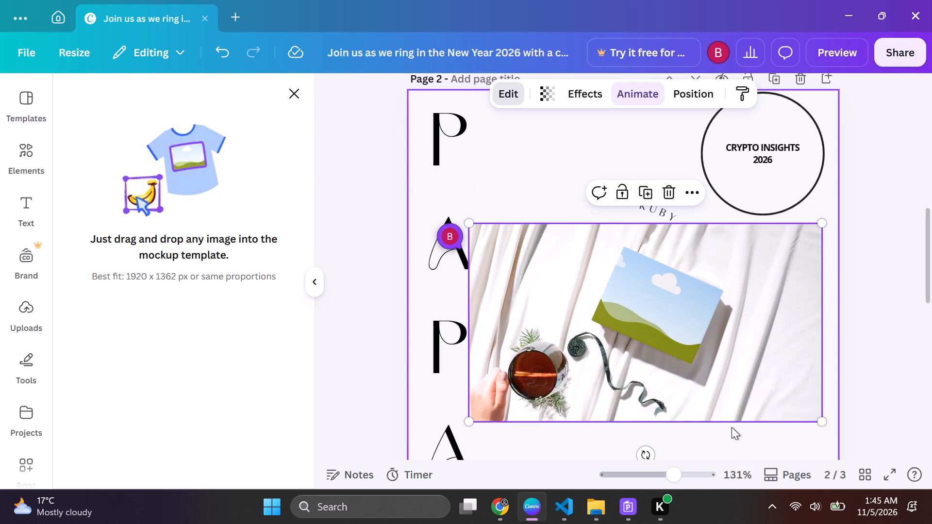
left_click_drag(825, 421, 822, 415)
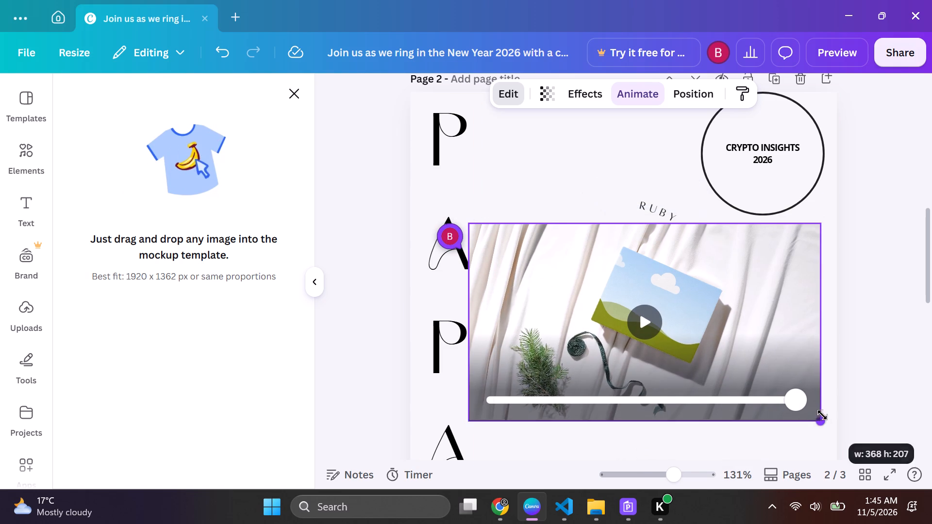
left_click_drag(822, 415, 814, 413)
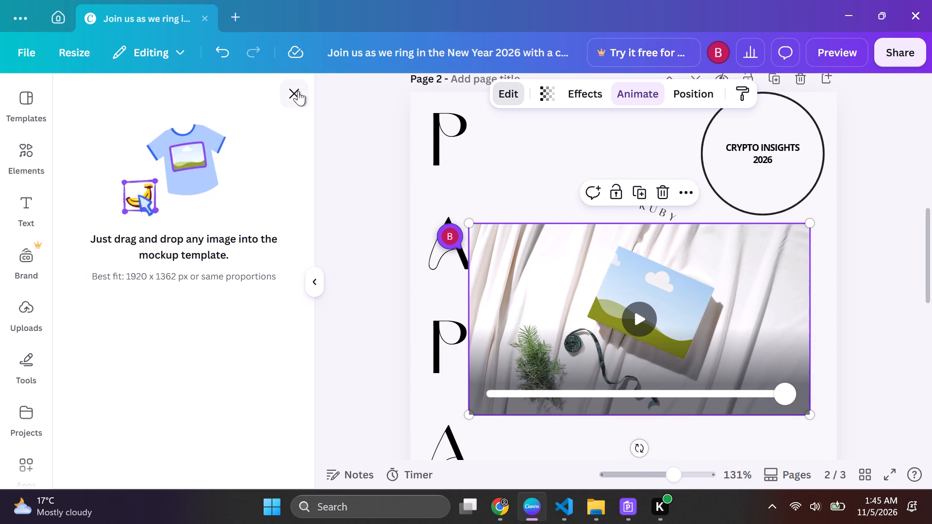
Add the mockup of a hand holding a tilted tablet from the Tablets & TV mockups to page 2.
left_click(298, 91)
scroll(559, 331, "up", 2)
scroll(188, 230, "up", 6)
scroll(212, 423, "up", 4)
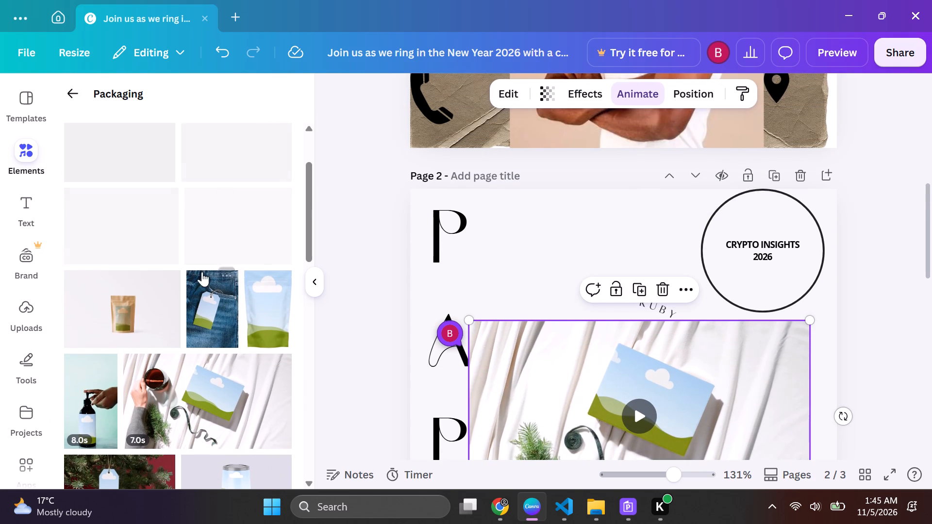
scroll(176, 137, "up", 1)
scroll(177, 148, "down", 1)
scroll(177, 161, "up", 4)
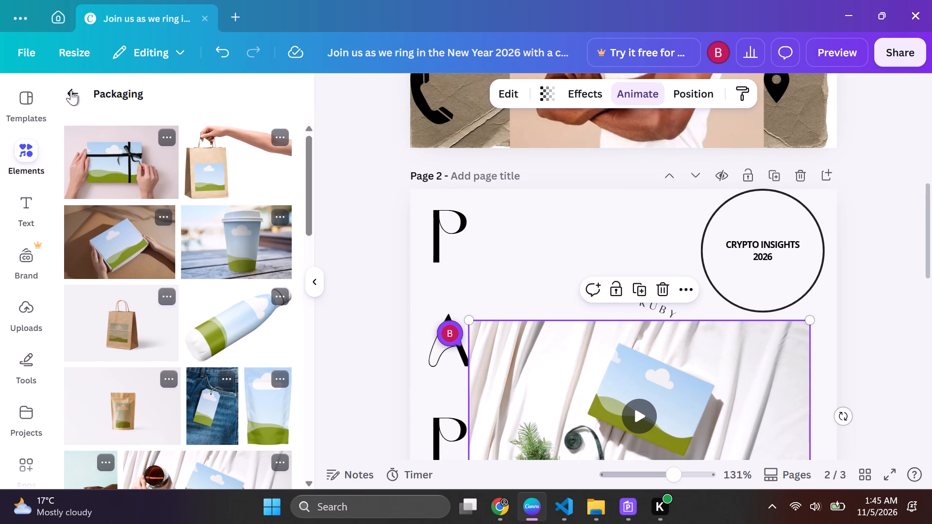
left_click(71, 90)
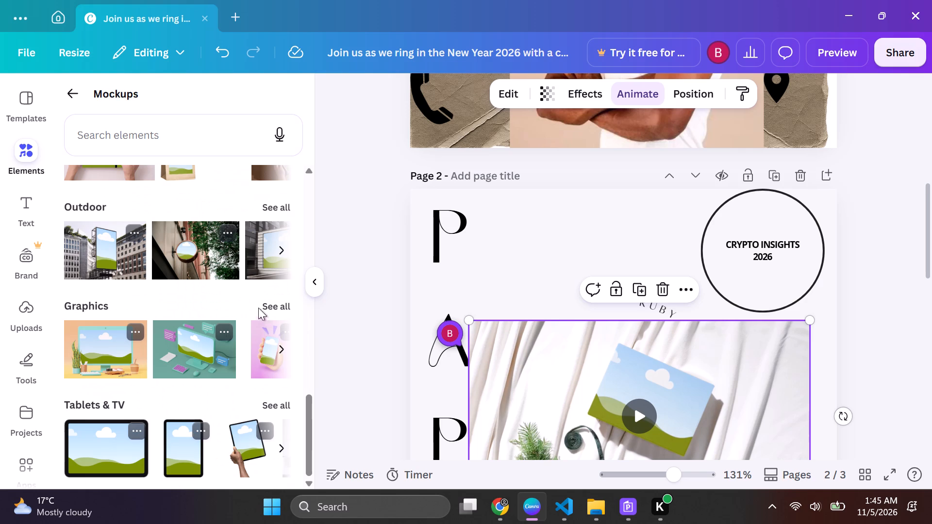
left_click(247, 464)
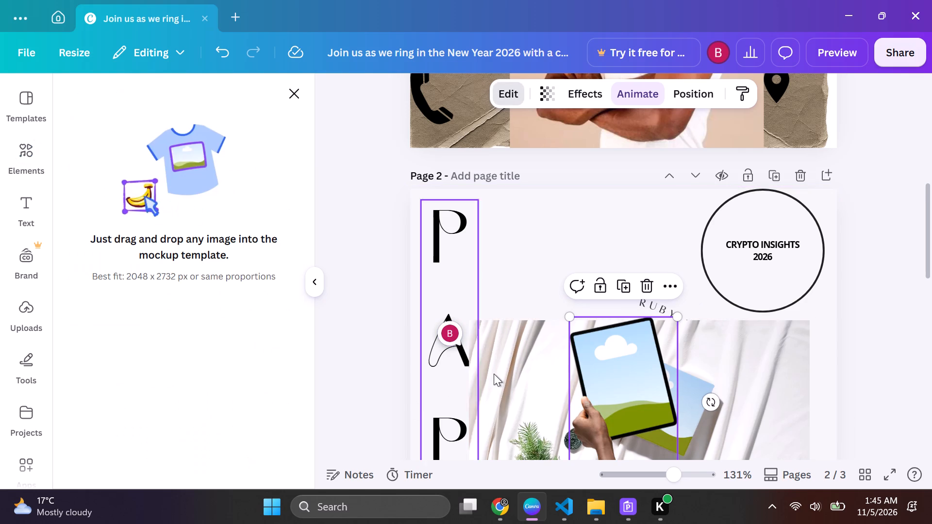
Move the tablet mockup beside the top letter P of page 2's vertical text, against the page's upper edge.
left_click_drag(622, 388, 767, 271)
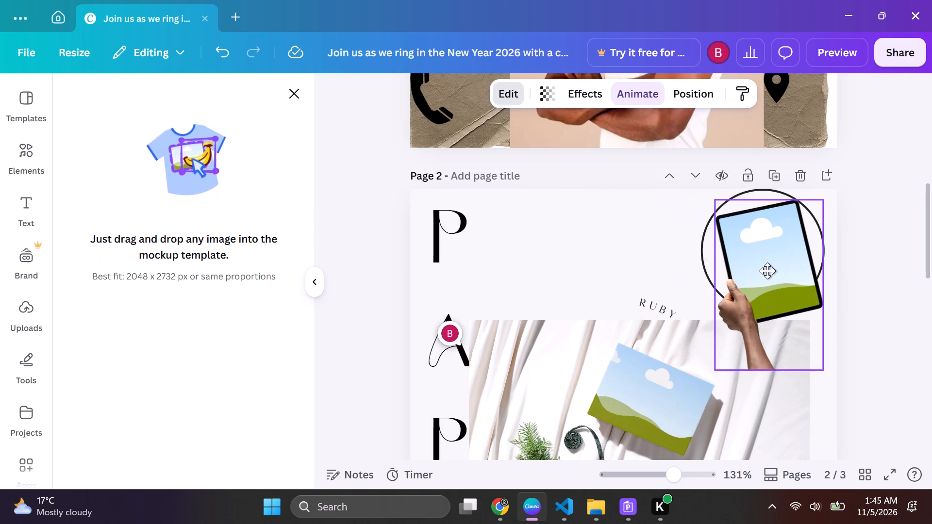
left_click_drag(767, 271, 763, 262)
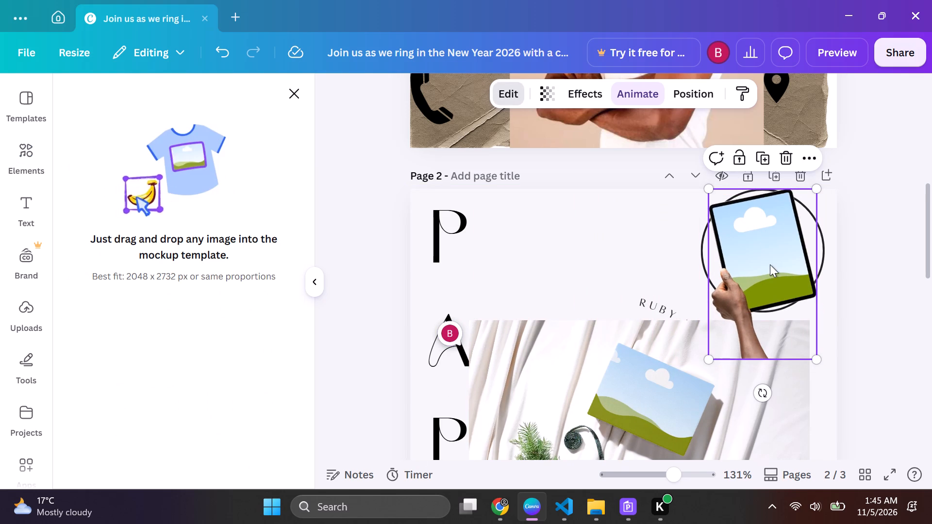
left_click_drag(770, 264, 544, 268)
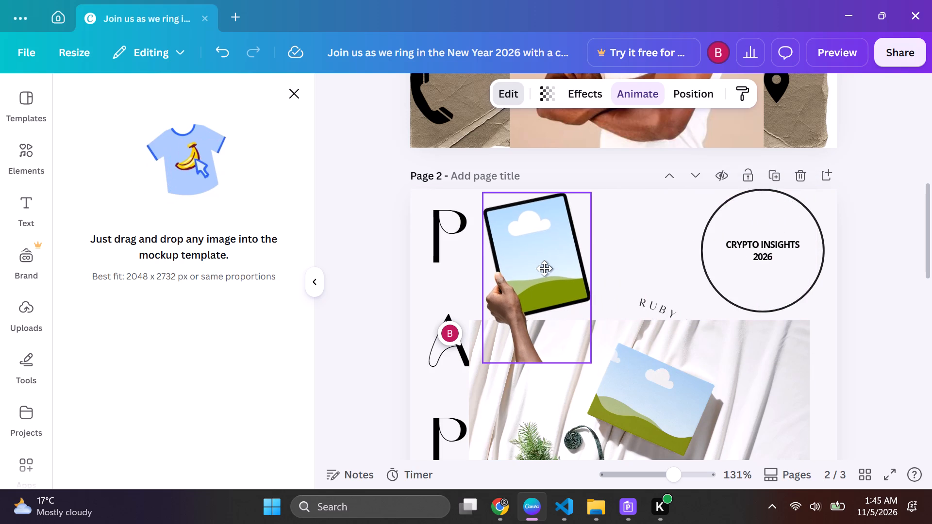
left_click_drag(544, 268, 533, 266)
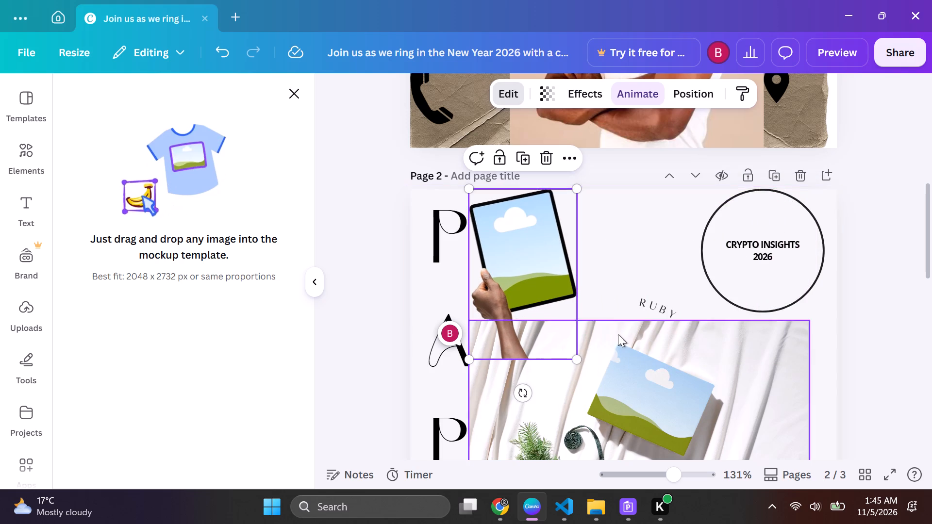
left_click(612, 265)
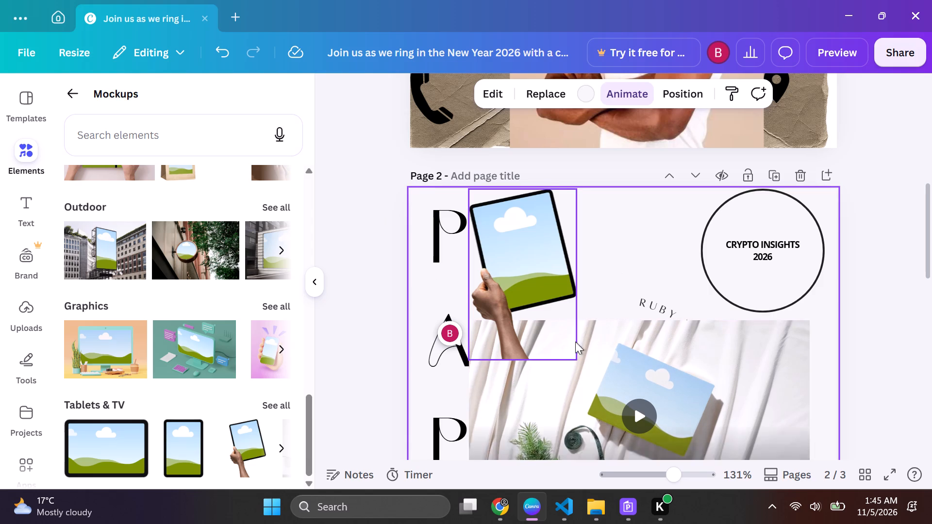
Shrink the tablet mockup to about 70% of its size from its lower right corner.
left_click(544, 251)
left_click_drag(573, 360, 566, 291)
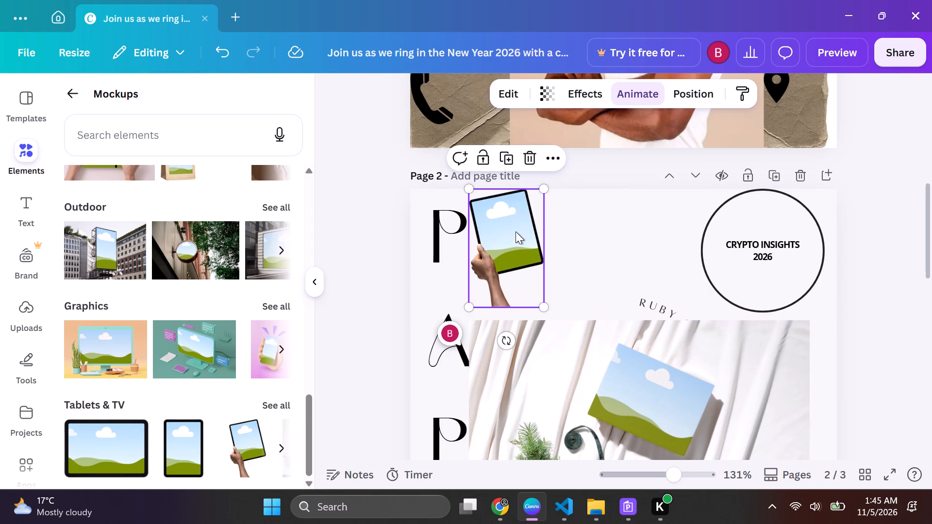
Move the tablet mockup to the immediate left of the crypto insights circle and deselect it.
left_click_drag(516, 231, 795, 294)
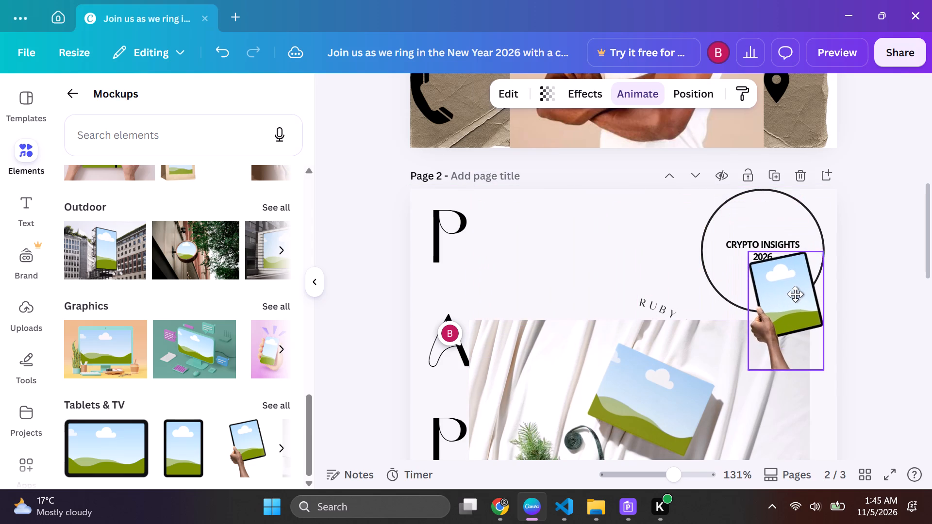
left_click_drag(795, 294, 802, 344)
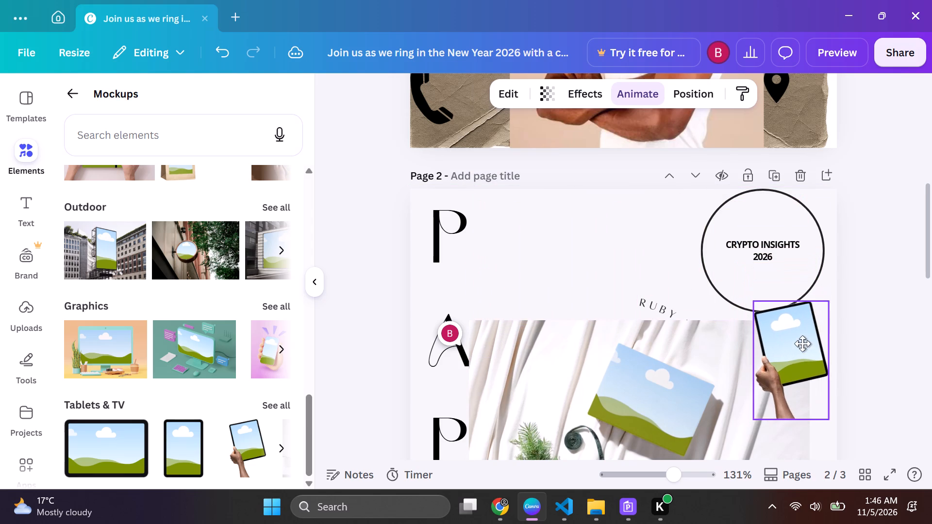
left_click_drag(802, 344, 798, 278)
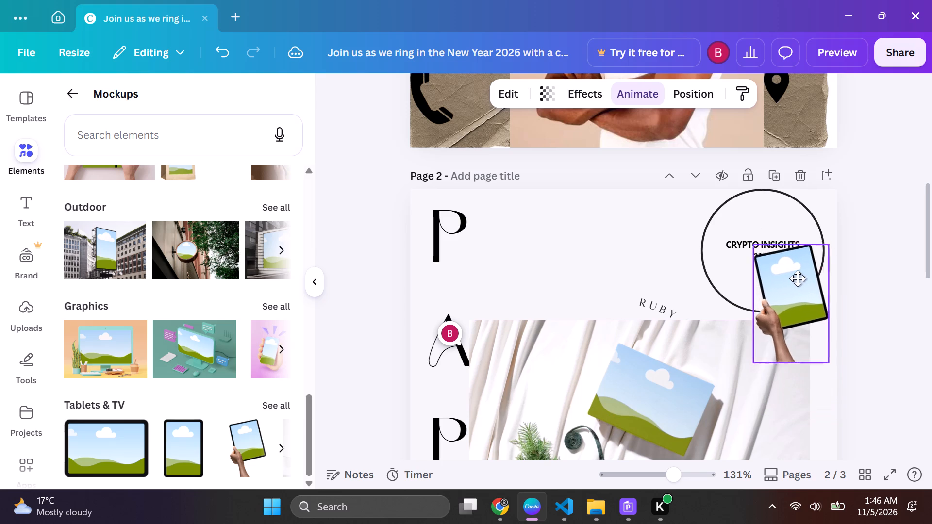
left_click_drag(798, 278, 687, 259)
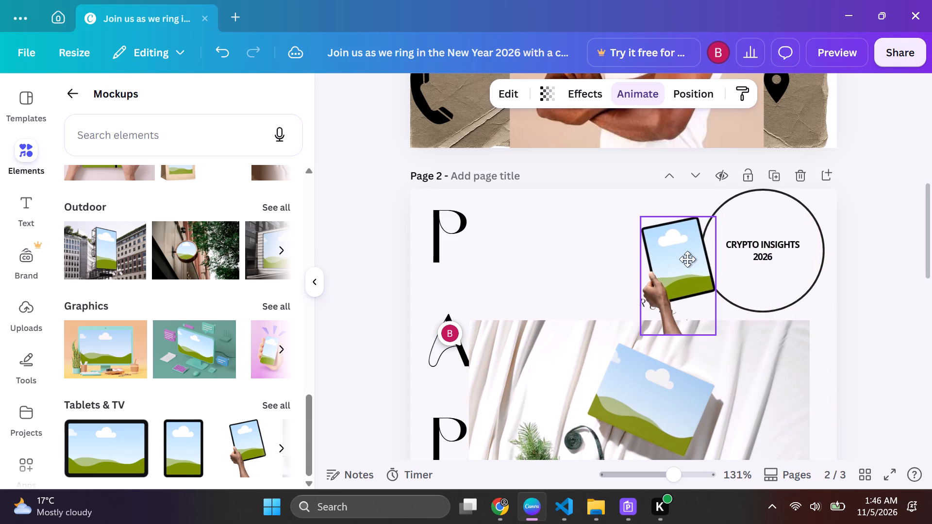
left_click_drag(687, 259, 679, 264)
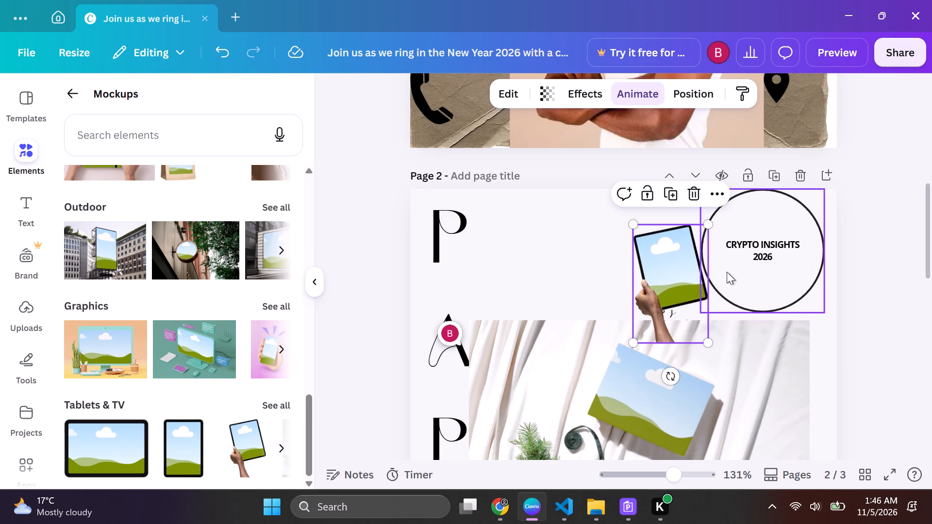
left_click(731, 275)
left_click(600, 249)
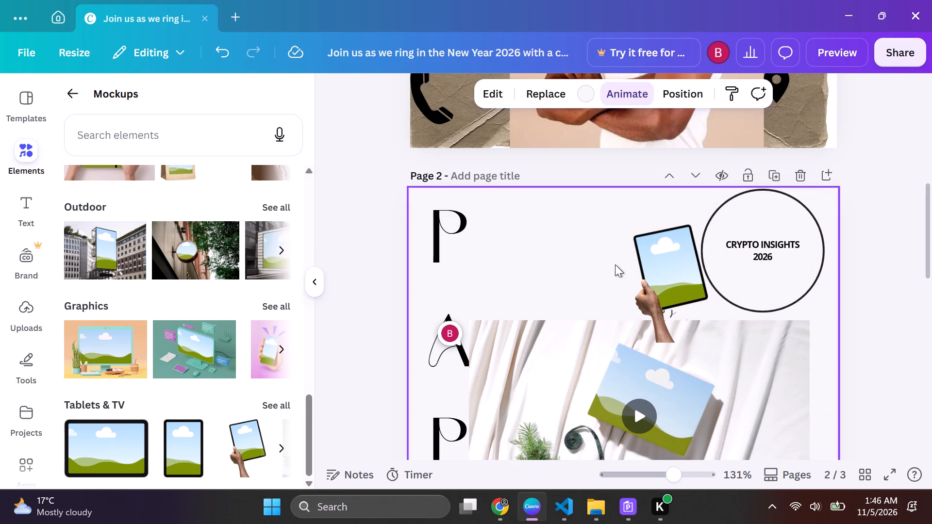
Move the card video mockup down to page 2's lower part, clear of the curved name text, and slightly right.
scroll(518, 339, "down", 1)
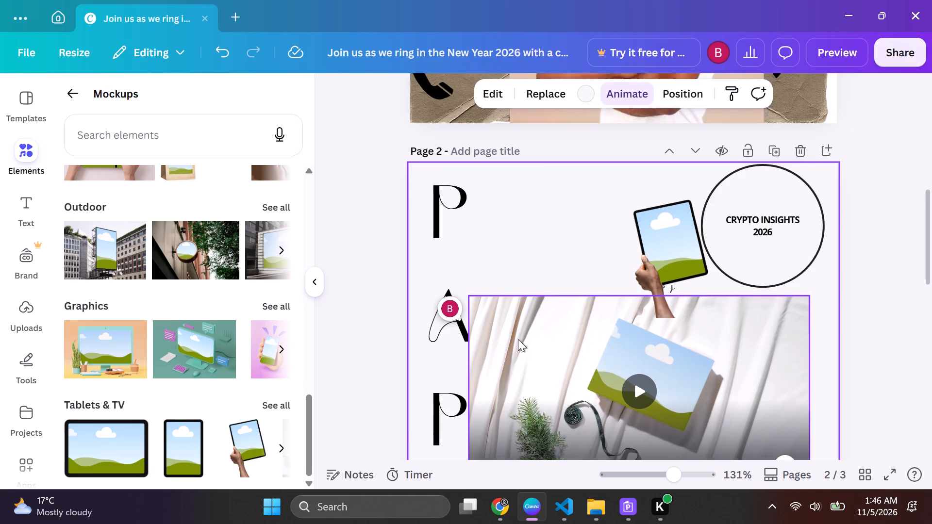
scroll(518, 339, "down", 2)
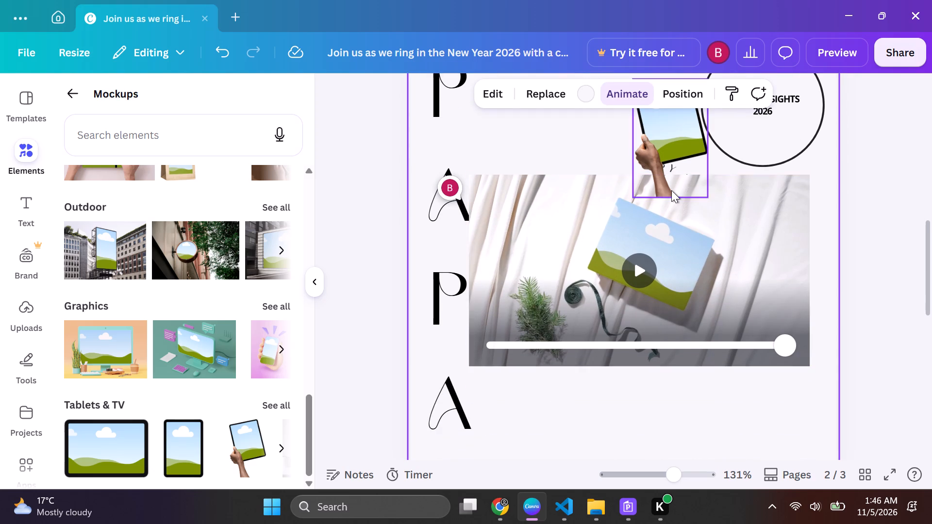
left_click(701, 242)
left_click_drag(699, 233, 701, 274)
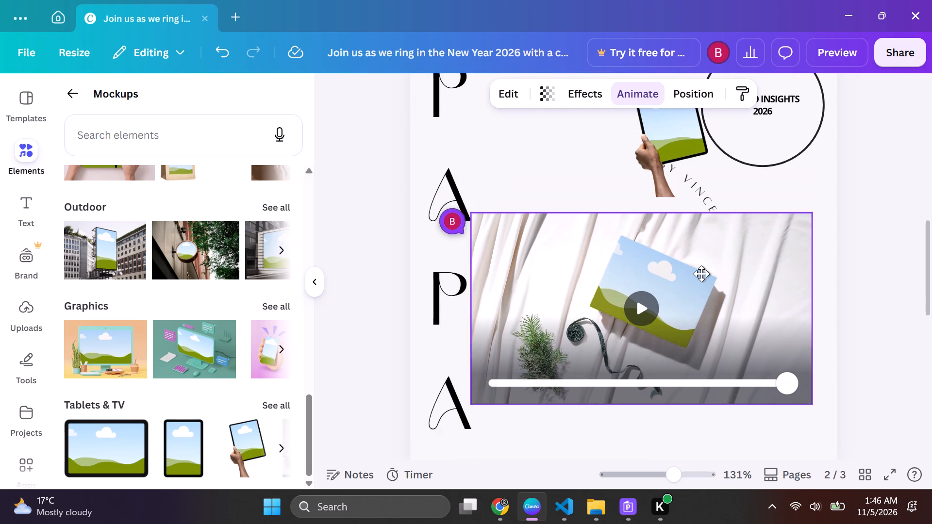
left_click_drag(701, 274, 719, 316)
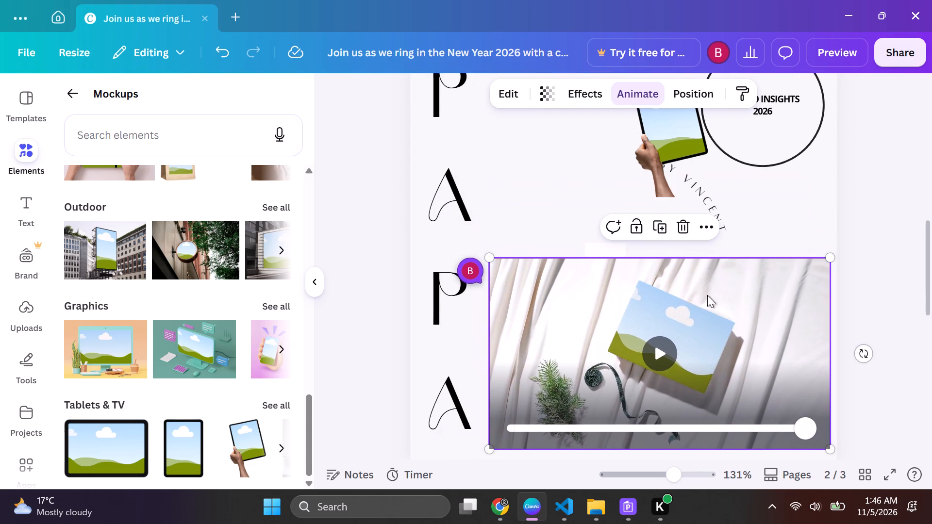
left_click(555, 173)
Move the tablet mockup just below the crypto insights circle, near page 2's right edge, overlapping the card video's top.
left_click_drag(671, 143, 662, 170)
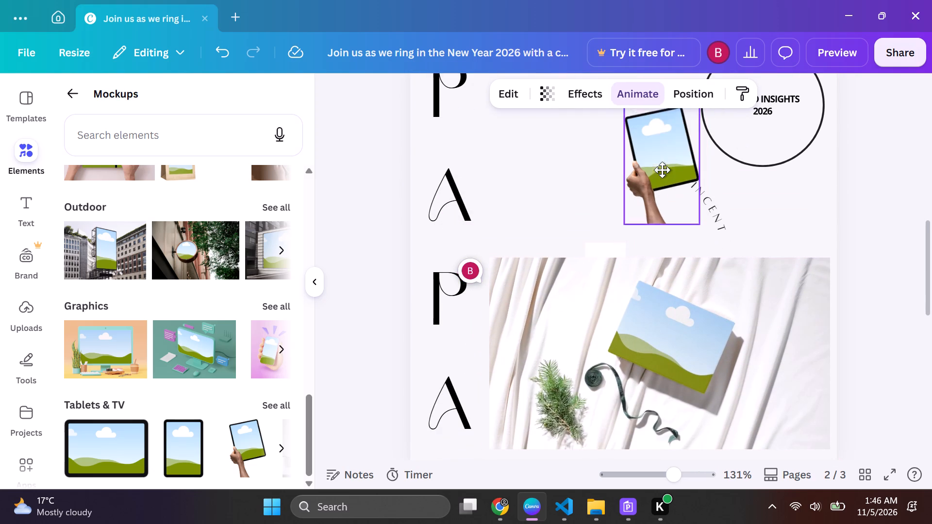
left_click_drag(662, 170, 786, 232)
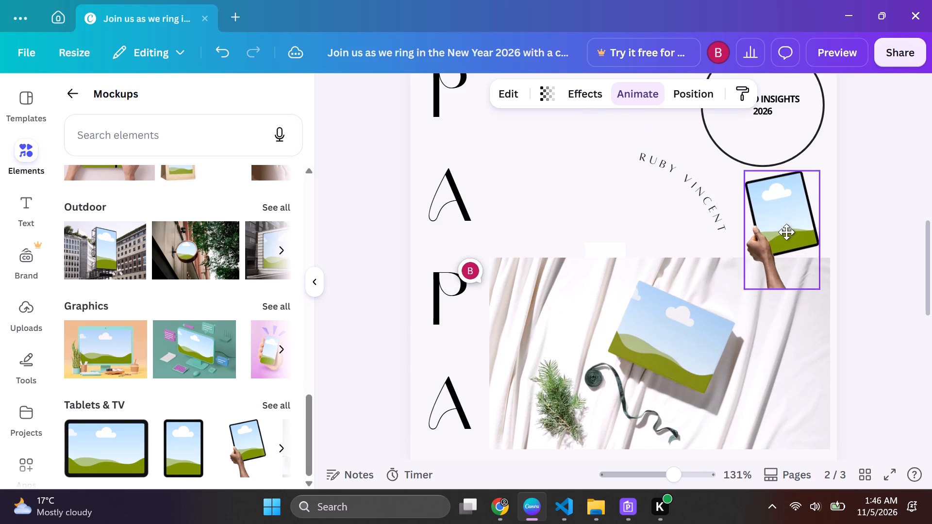
left_click_drag(786, 232, 794, 231)
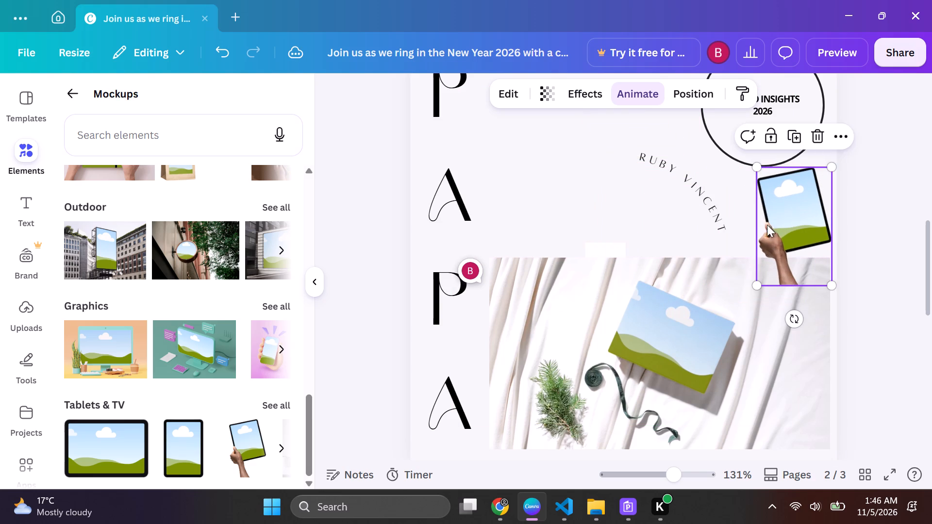
left_click(554, 207)
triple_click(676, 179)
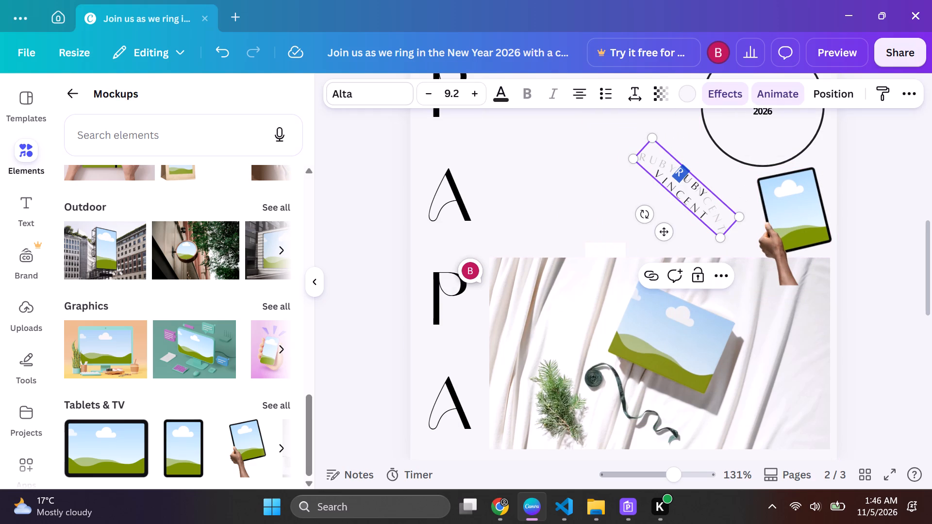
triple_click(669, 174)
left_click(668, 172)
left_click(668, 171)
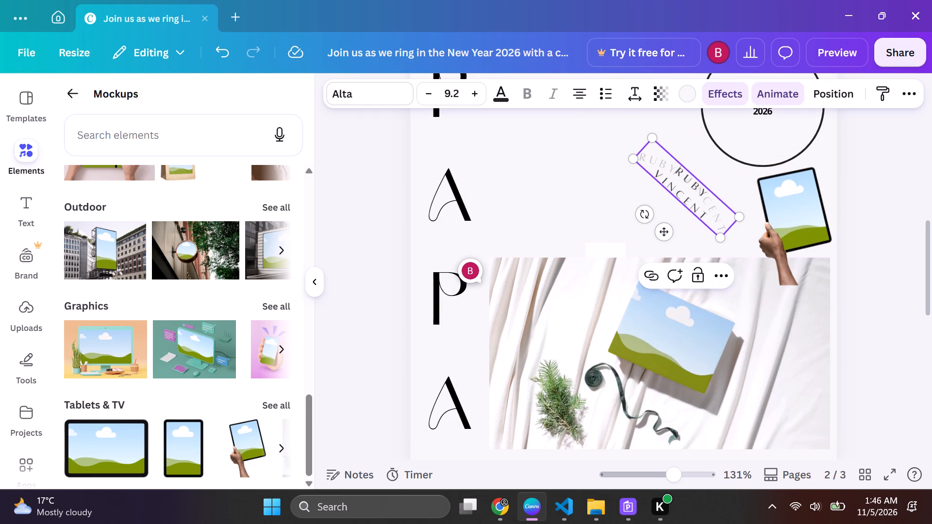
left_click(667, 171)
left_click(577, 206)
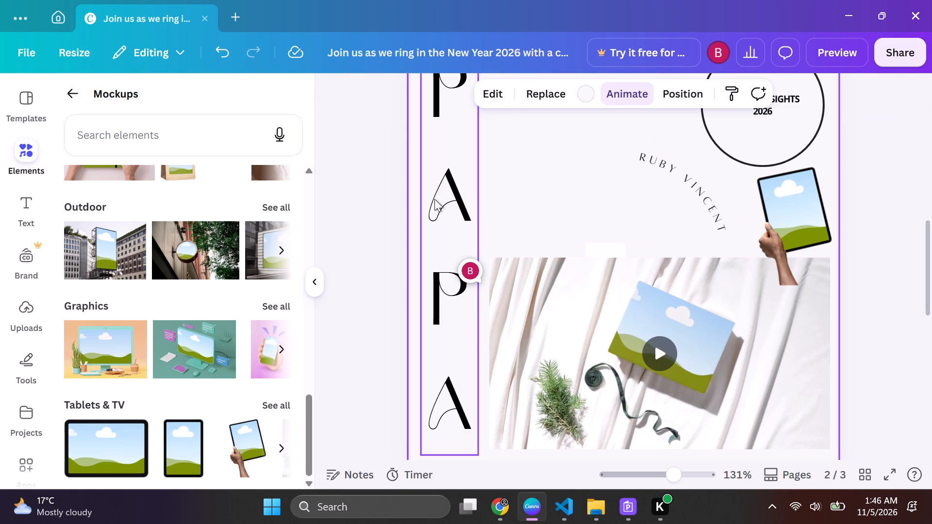
Review the arrangement of the circle, curved text, tablet mockup and card video on page 2.
scroll(475, 229, "up", 3)
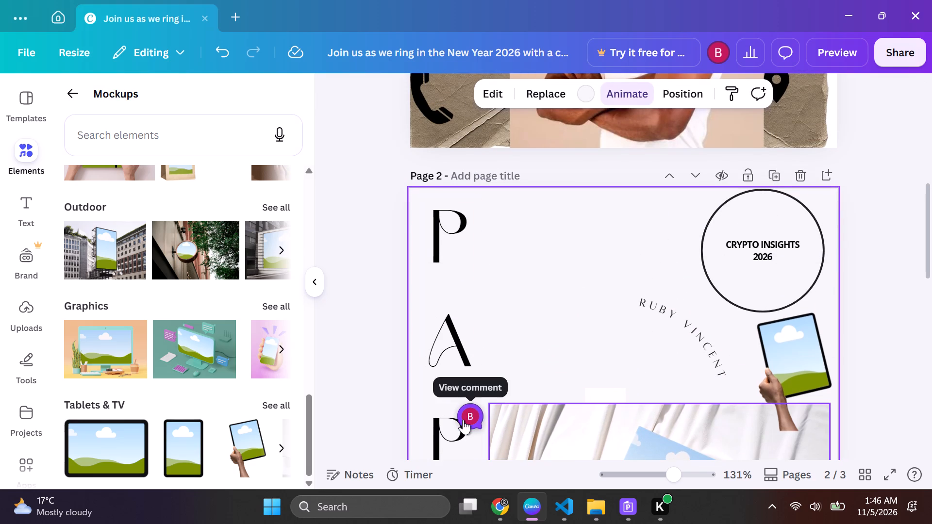
left_click(654, 253)
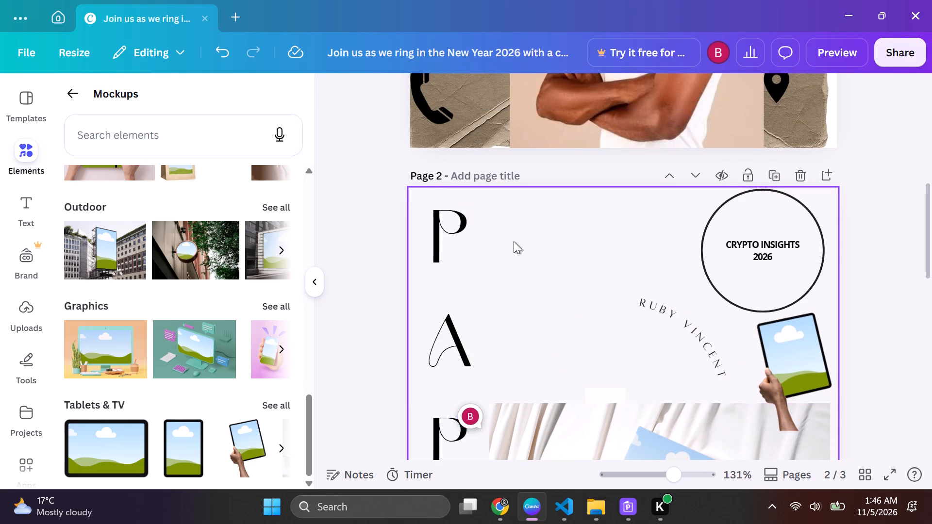
scroll(517, 289, "up", 4)
scroll(517, 289, "down", 2)
scroll(517, 289, "up", 1)
scroll(517, 289, "down", 8)
scroll(526, 295, "up", 1)
scroll(526, 295, "down", 2)
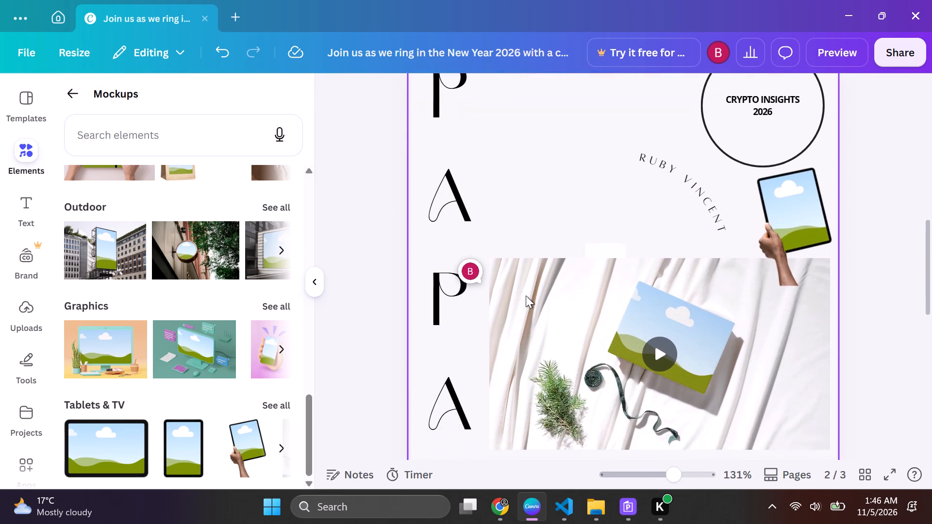
scroll(526, 295, "up", 1)
scroll(526, 295, "down", 2)
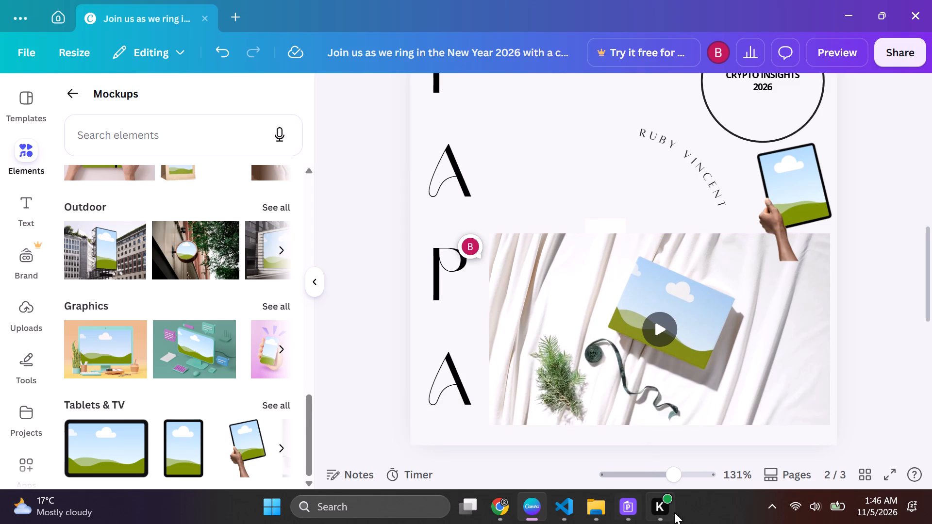